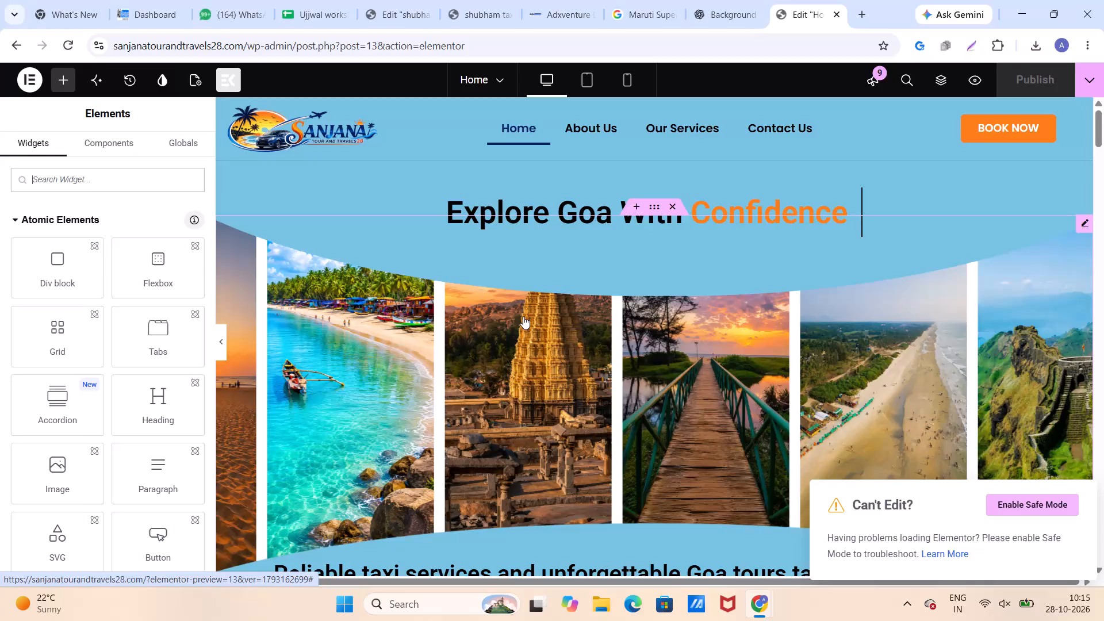
# Copy the container holding the "Choose the Perfect Taxi for Every Journey" heading from the Sanjana home page.
pyautogui.scroll(-7, 523, 316)
pyautogui.scroll(-20, 523, 317)
pyautogui.scroll(-5, 523, 317)
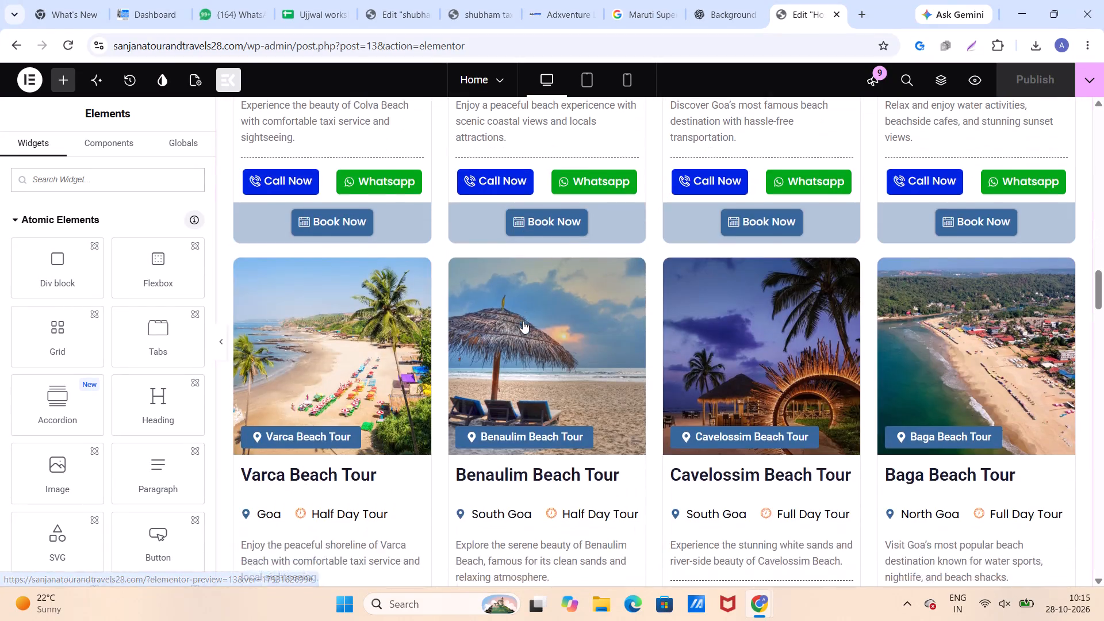
pyautogui.scroll(-3, 523, 321)
pyautogui.scroll(-20, 519, 326)
pyautogui.scroll(-7, 519, 326)
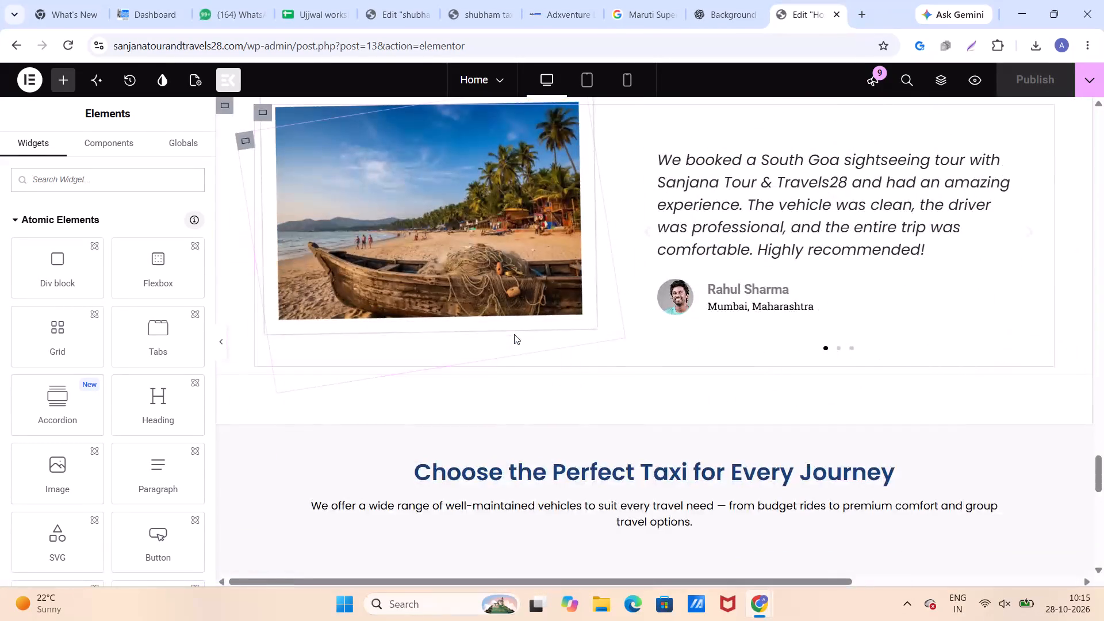
pyautogui.scroll(-6, 514, 334)
pyautogui.scroll(2, 513, 334)
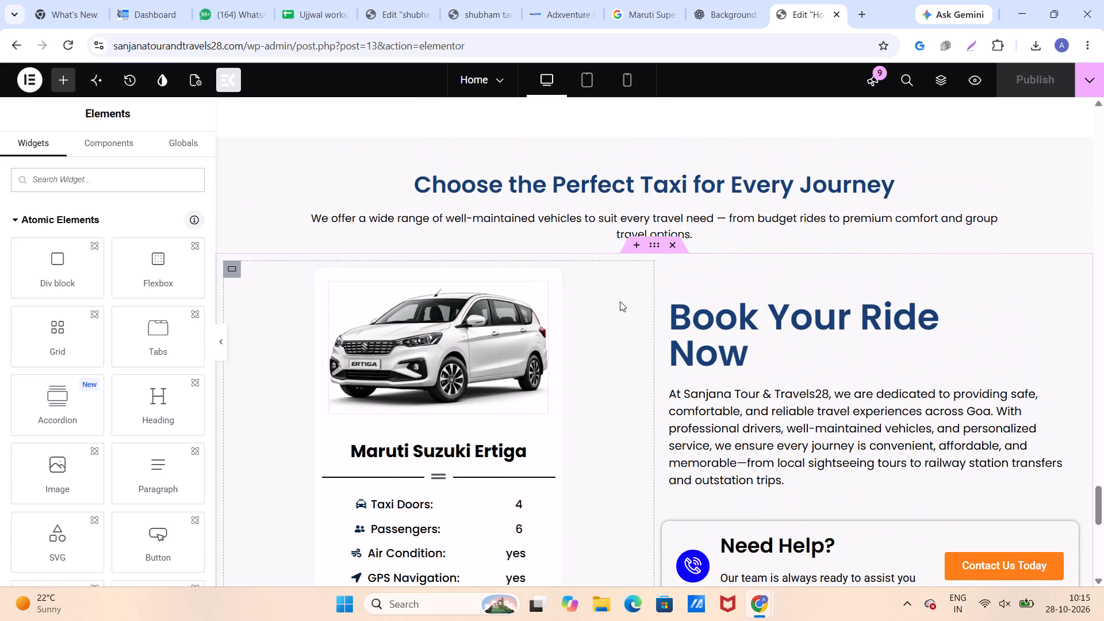
pyautogui.scroll(1, 647, 242)
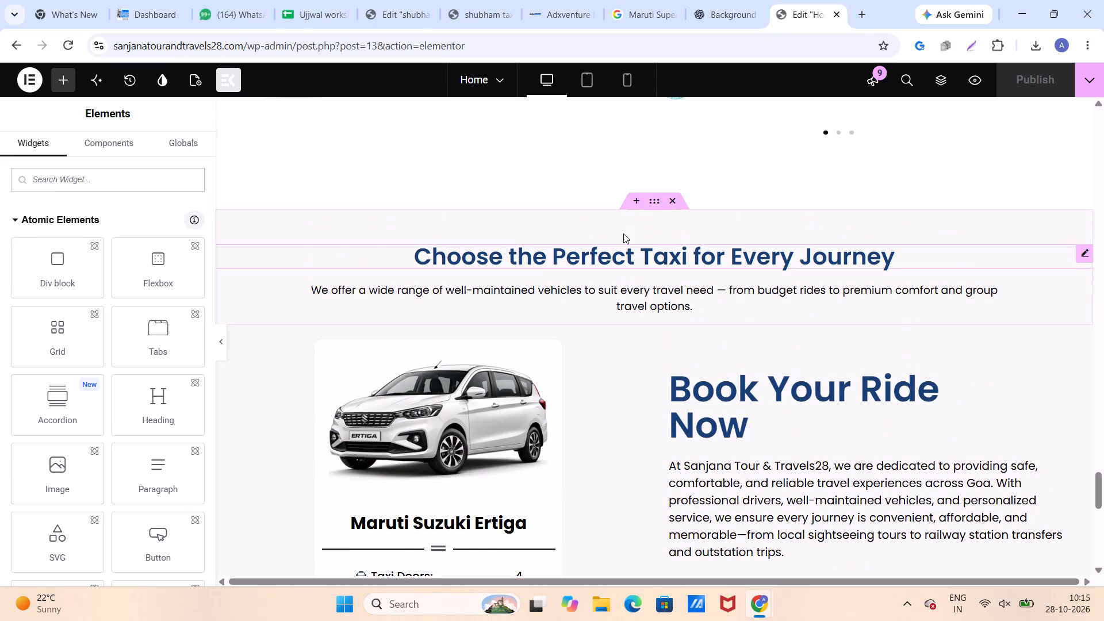
pyautogui.click(653, 203)
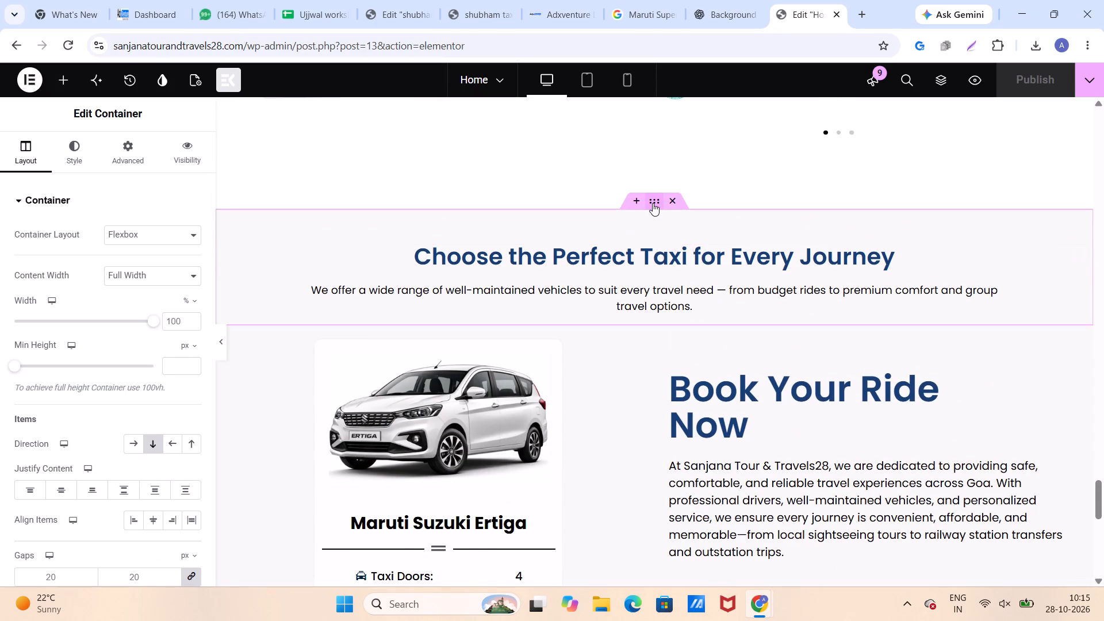
pyautogui.rightClick(653, 203)
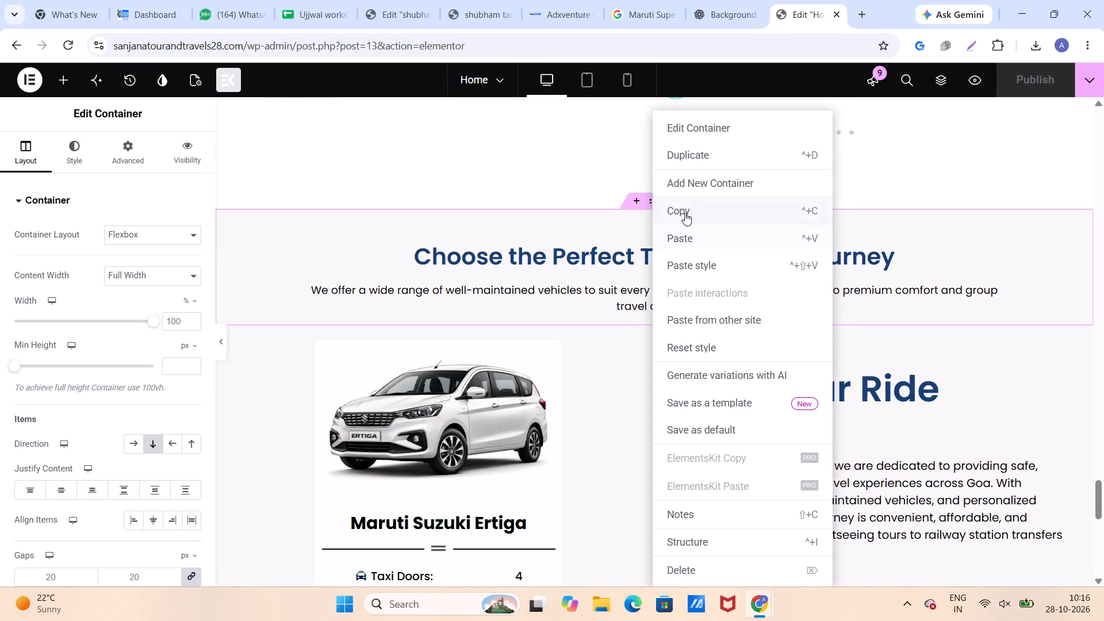
pyautogui.click(685, 212)
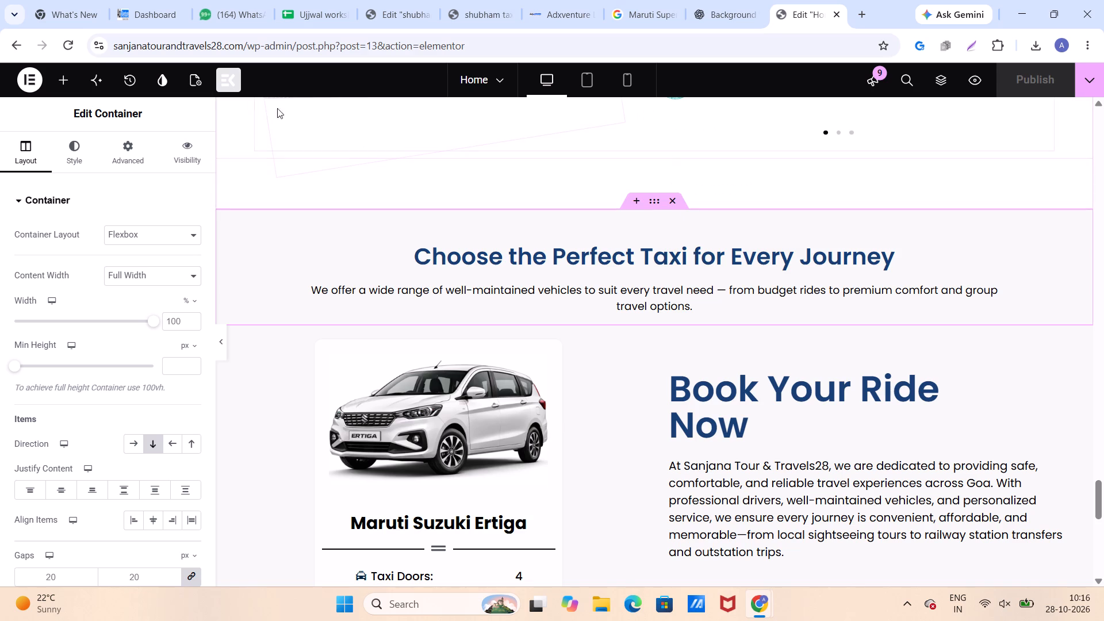
# On the shubham taxi page, paste the copied heading container from the other site above the empty container preceding WHY CHOOSE US.
pyautogui.click(398, 16)
pyautogui.scroll(-6, 447, 278)
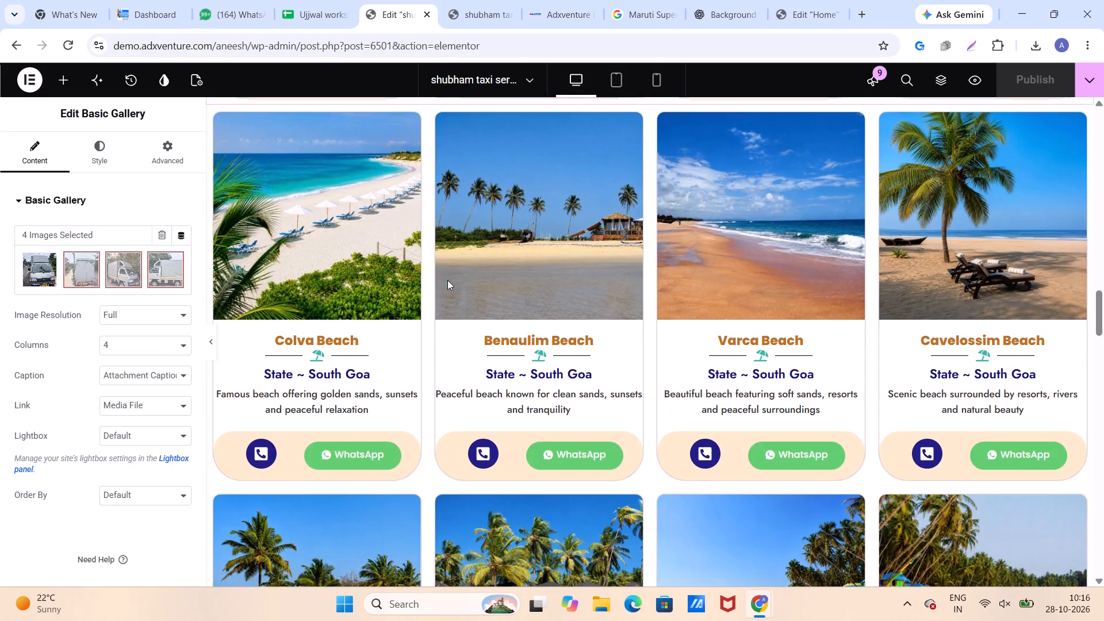
pyautogui.scroll(-8, 447, 280)
pyautogui.scroll(1, 447, 279)
pyautogui.scroll(-9, 447, 279)
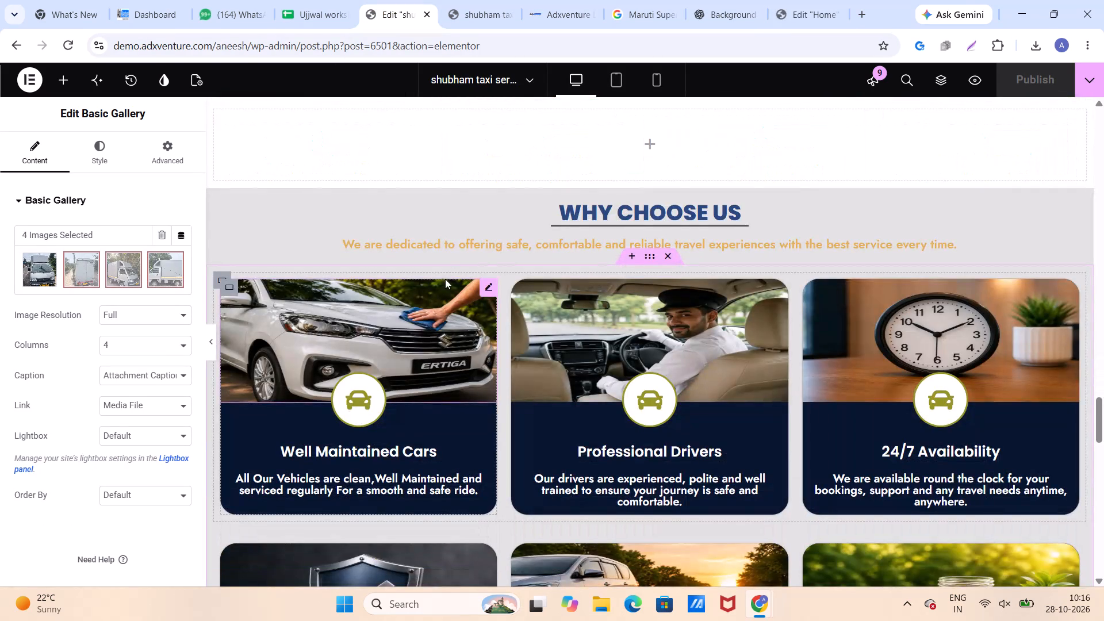
pyautogui.scroll(2, 635, 165)
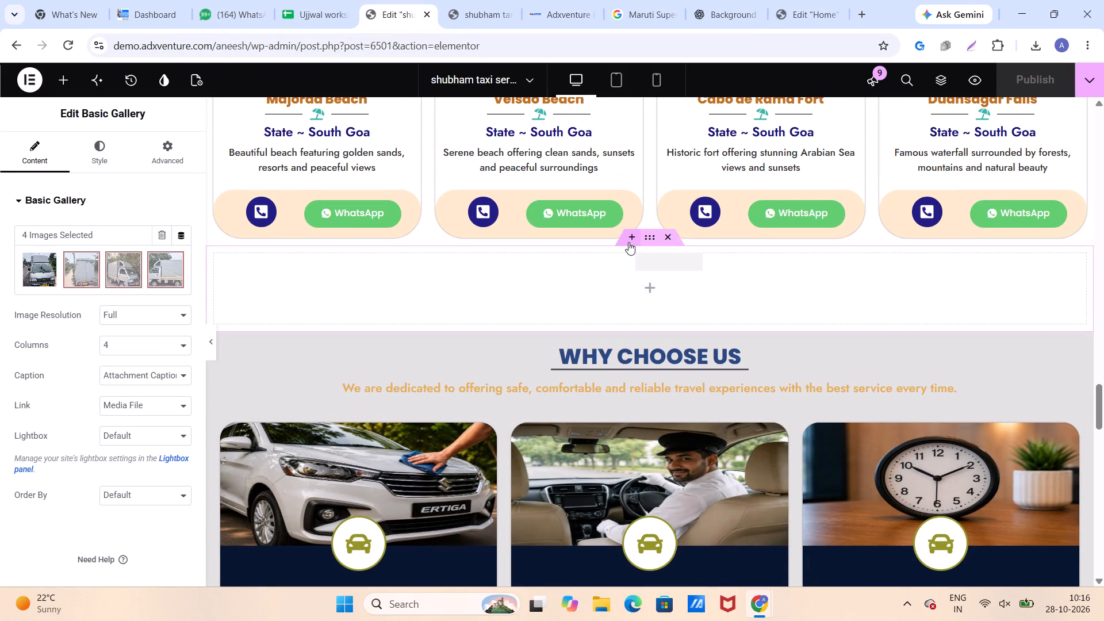
pyautogui.scroll(-1, 612, 276)
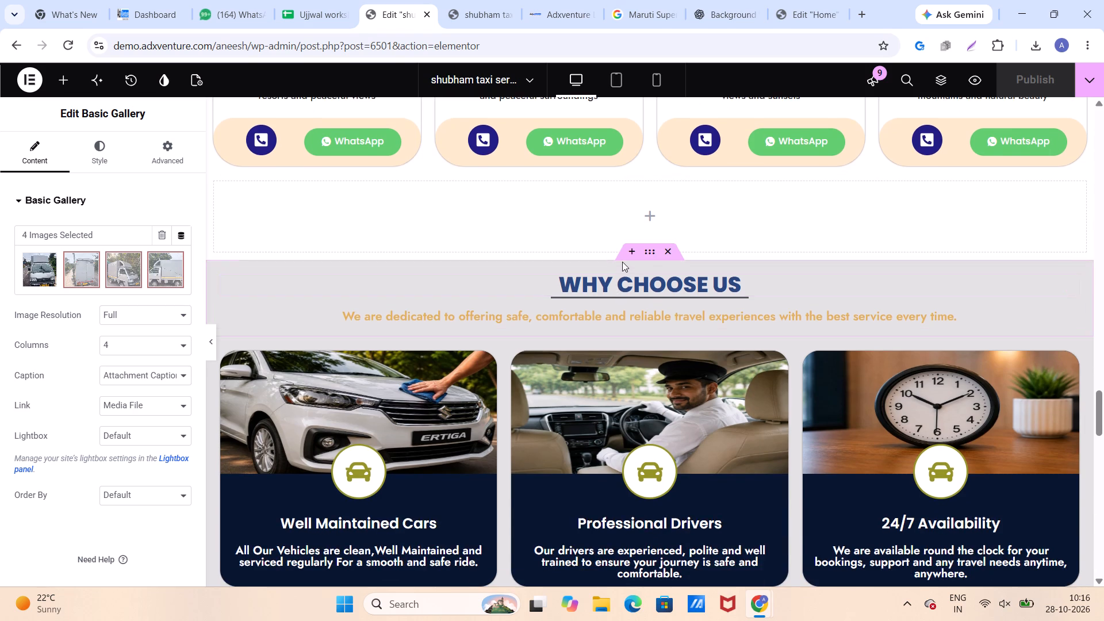
pyautogui.scroll(-3, 622, 262)
pyautogui.scroll(1, 622, 264)
pyautogui.scroll(-1, 622, 264)
pyautogui.scroll(1, 622, 264)
pyautogui.scroll(-8, 622, 265)
pyautogui.scroll(11, 622, 265)
pyautogui.click(627, 237)
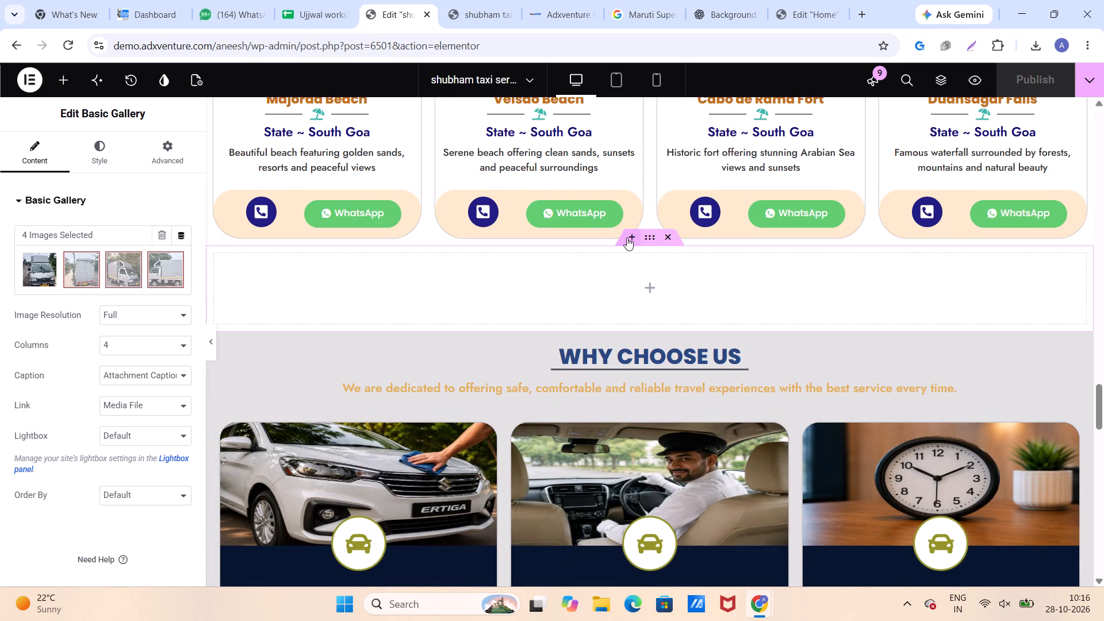
pyautogui.click(420, 291)
pyautogui.rightClick(420, 291)
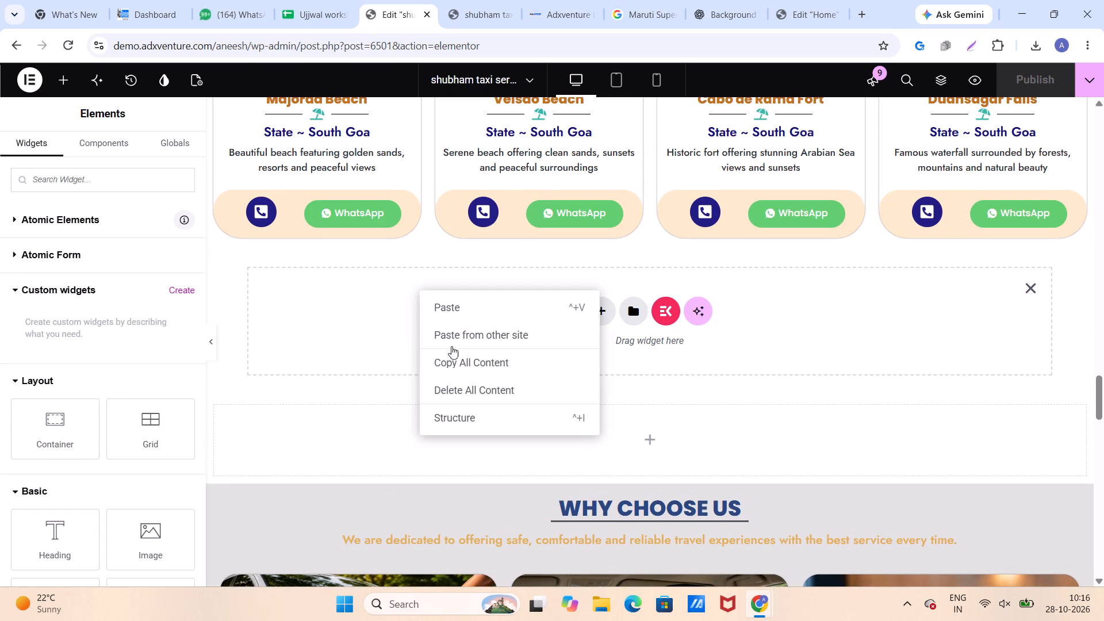
pyautogui.click(465, 329)
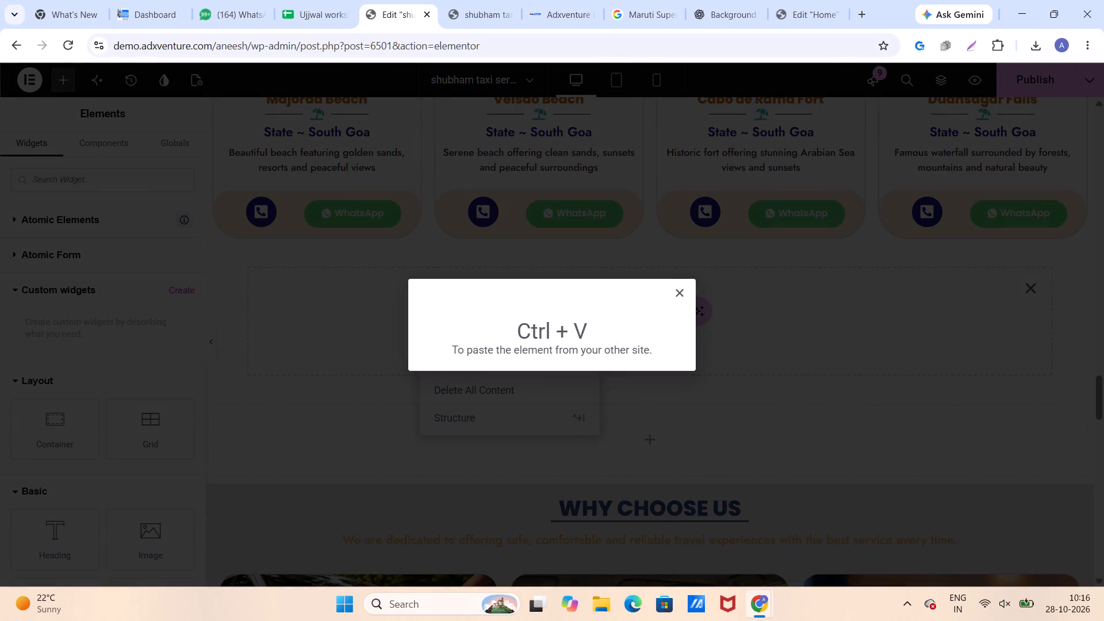
pyautogui.hotkey('ctrl', 'v')
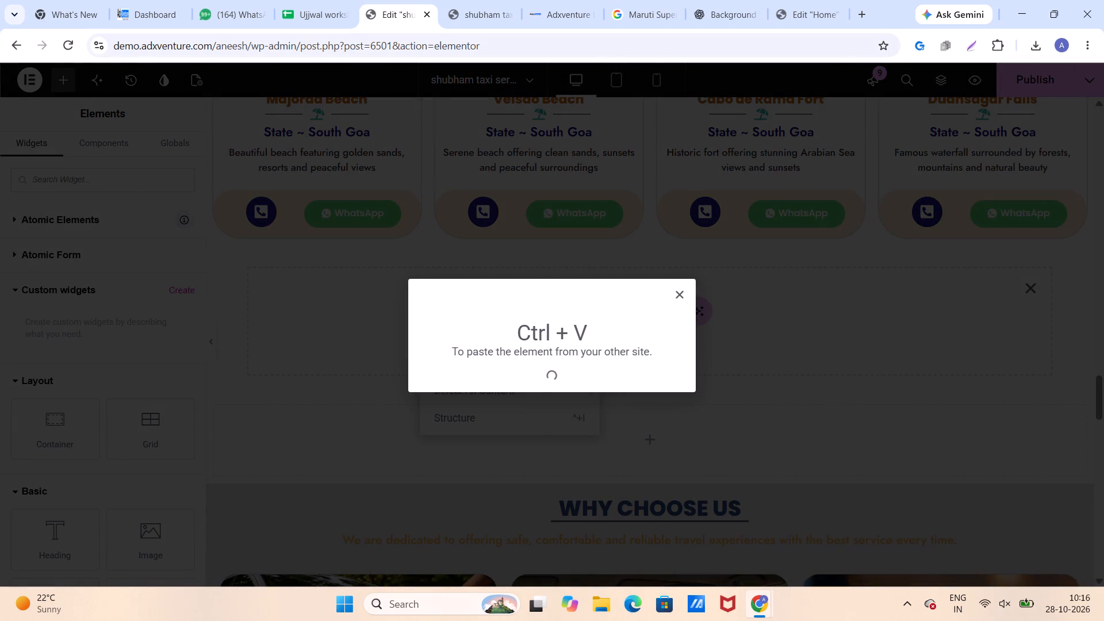
pyautogui.click(355, 309)
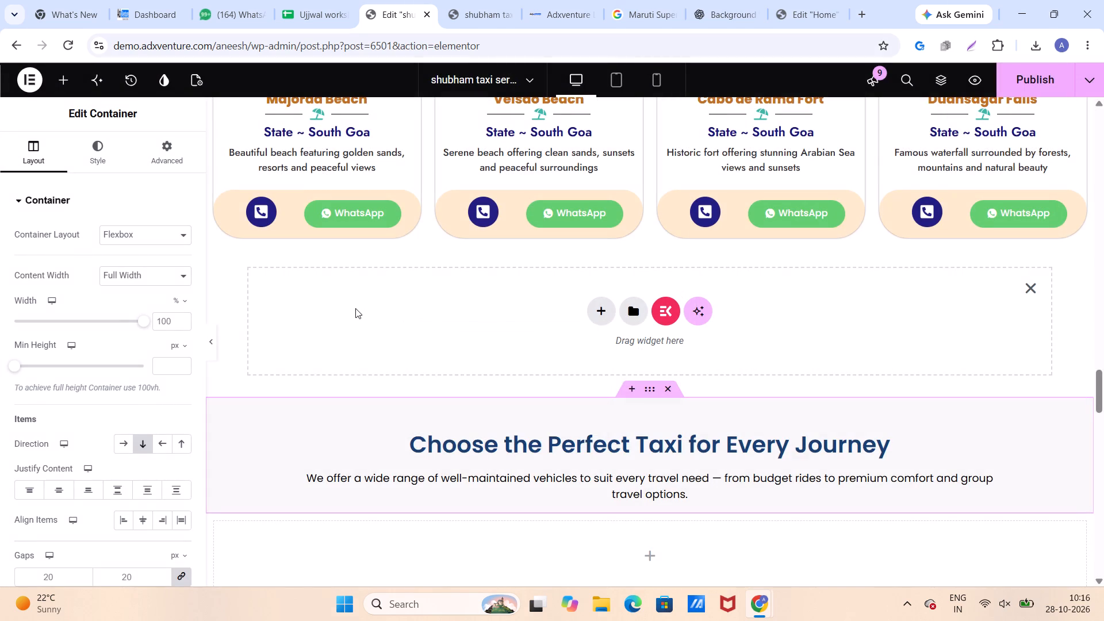
# Back on the Sanjana home page, copy the container with the Maruti Suzuki Ertiga card and "Book Your Ride Now" text.
pyautogui.click(787, 16)
pyautogui.scroll(-1, 523, 345)
pyautogui.click(655, 244)
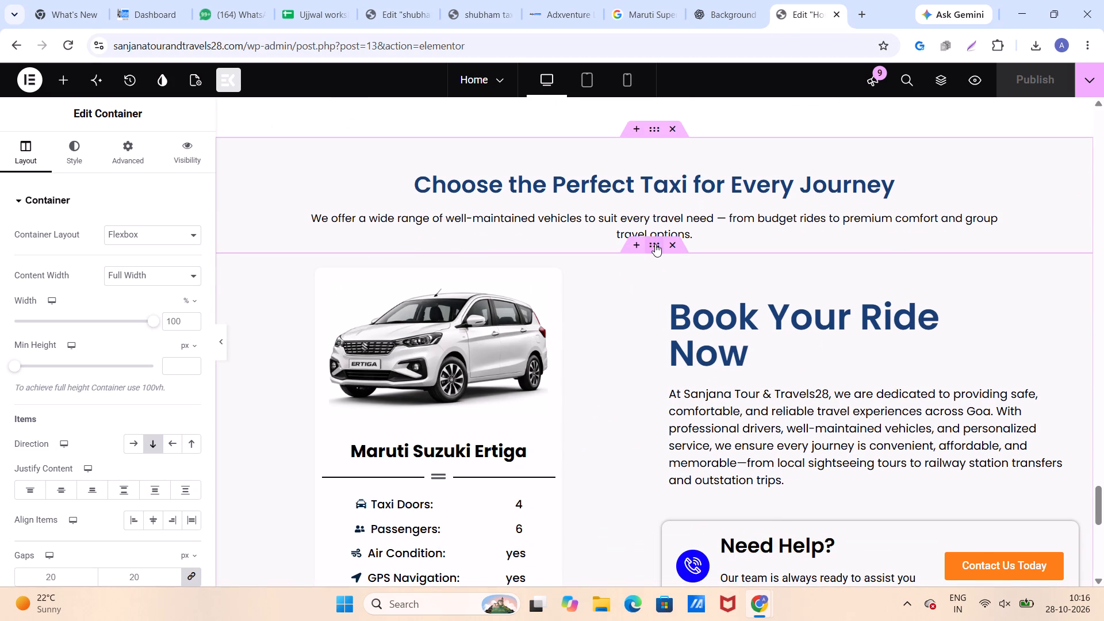
pyautogui.rightClick(655, 244)
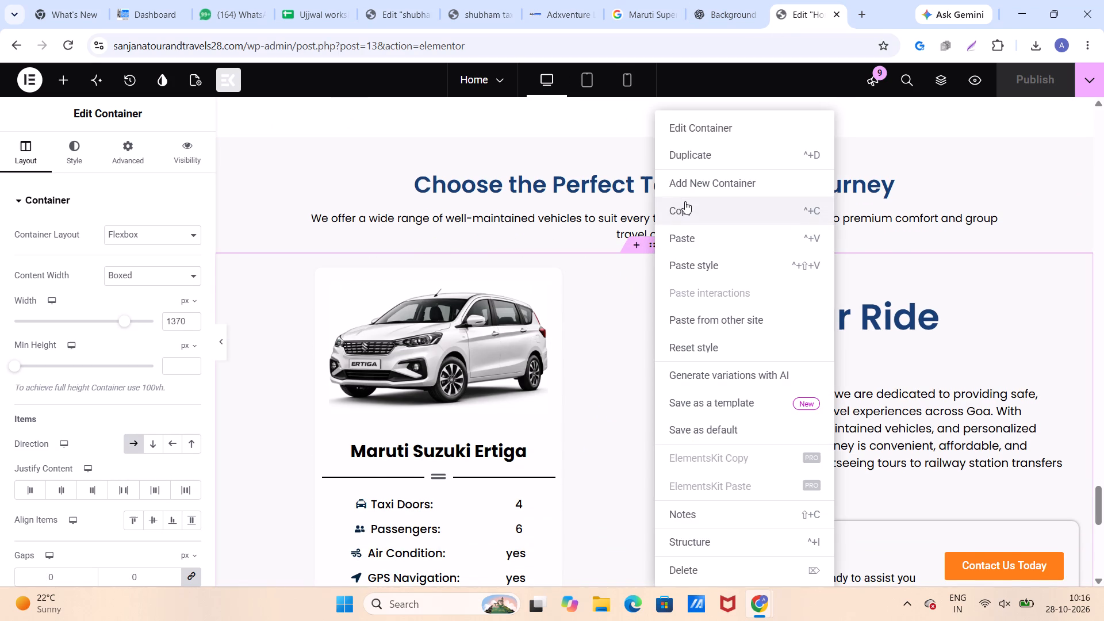
pyautogui.click(685, 201)
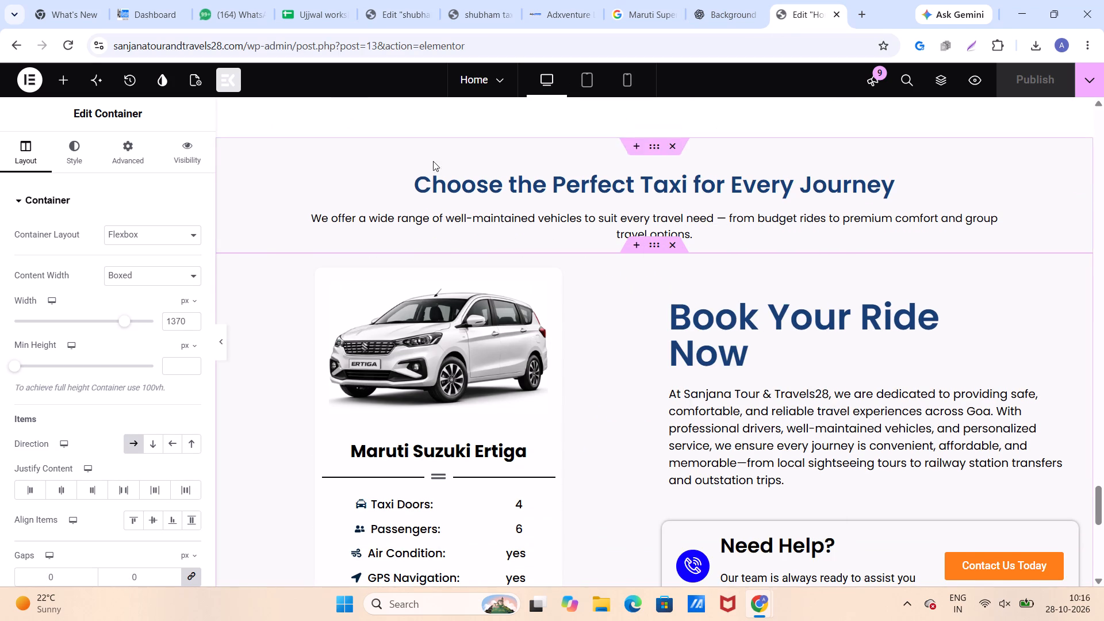
# On the shubham taxi page, paste the copied taxi card container from the other site directly below the "Choose the Perfect Taxi" heading container.
pyautogui.click(389, 12)
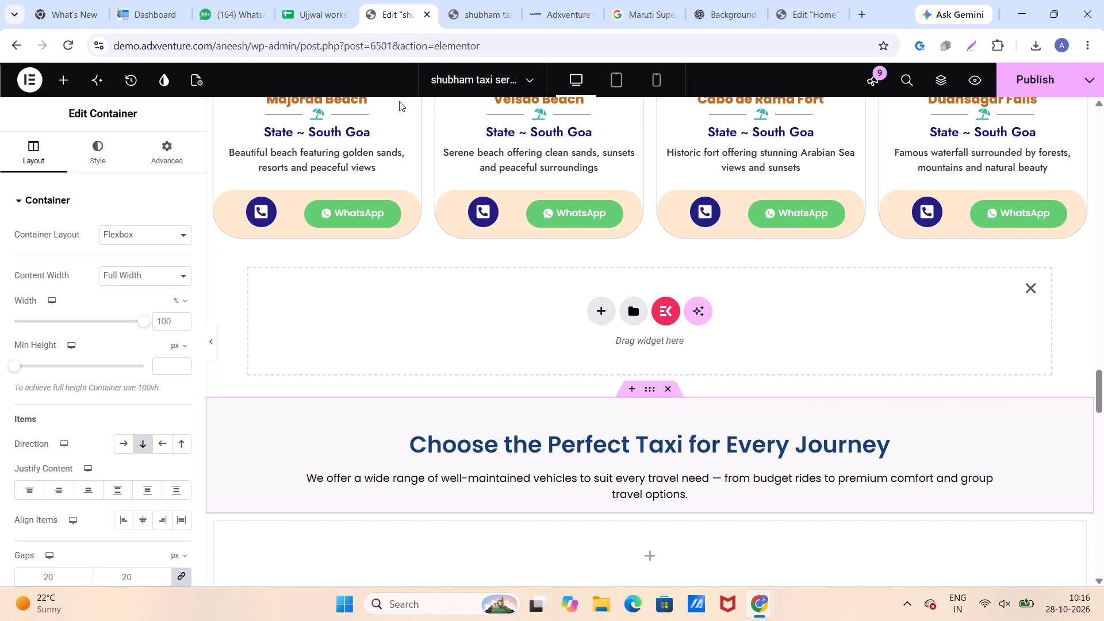
pyautogui.scroll(-4, 458, 384)
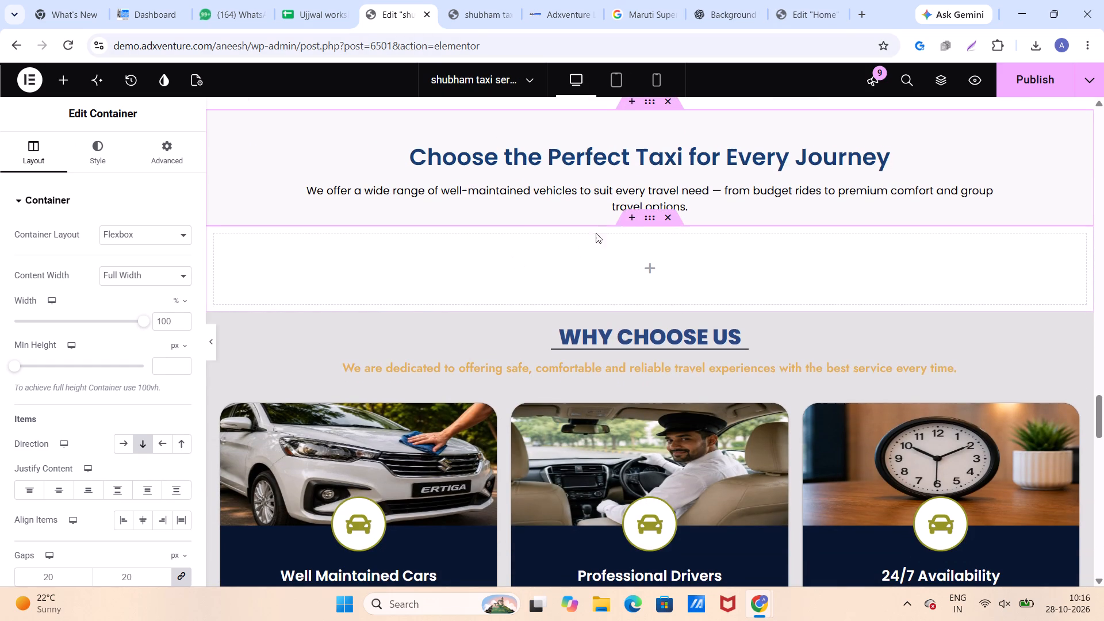
pyautogui.click(628, 218)
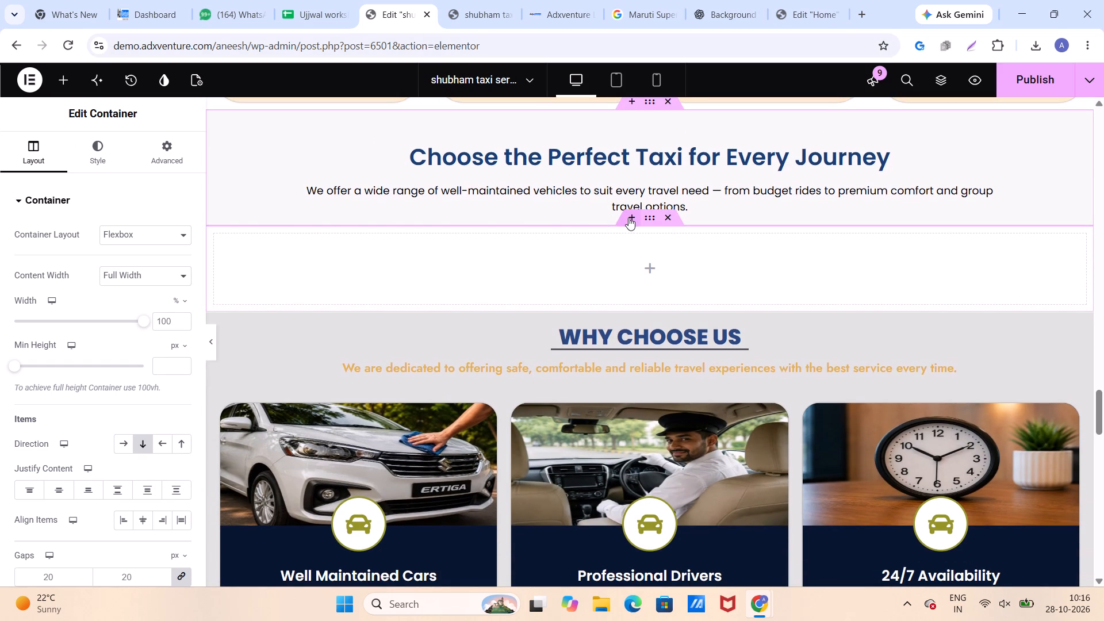
pyautogui.click(628, 217)
pyautogui.rightClick(474, 274)
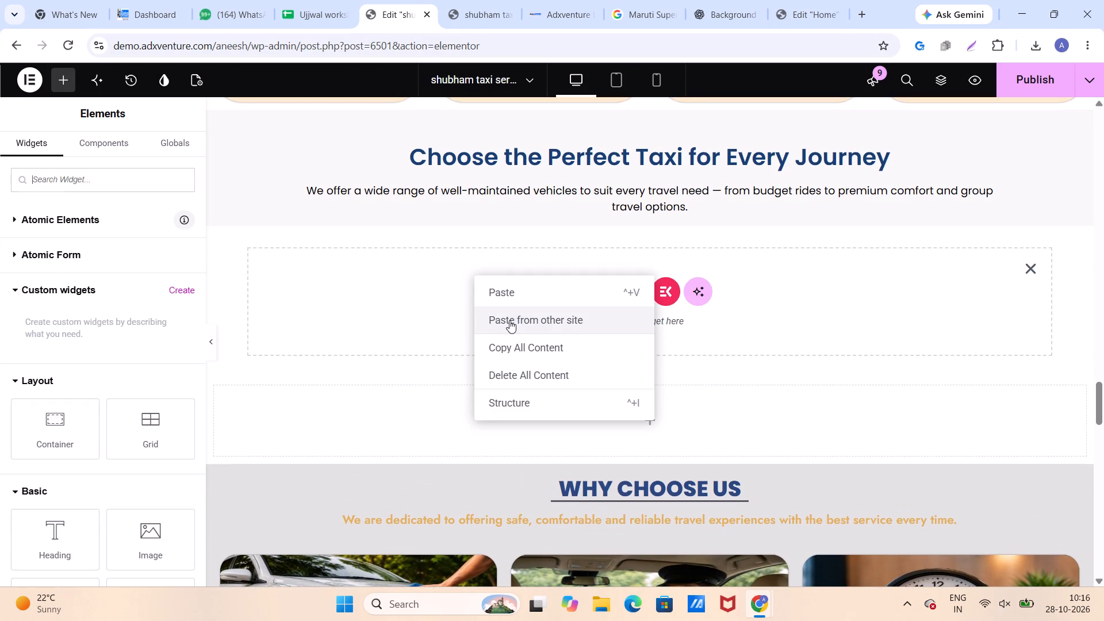
pyautogui.click(509, 320)
pyautogui.hotkey('ctrl', 'v')
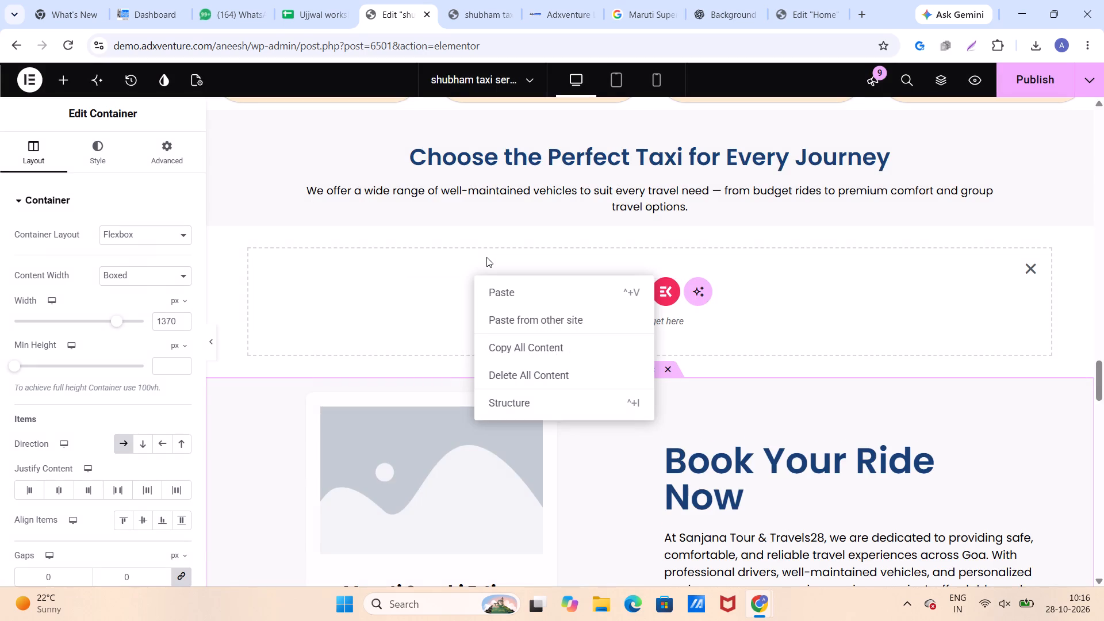
pyautogui.click(349, 288)
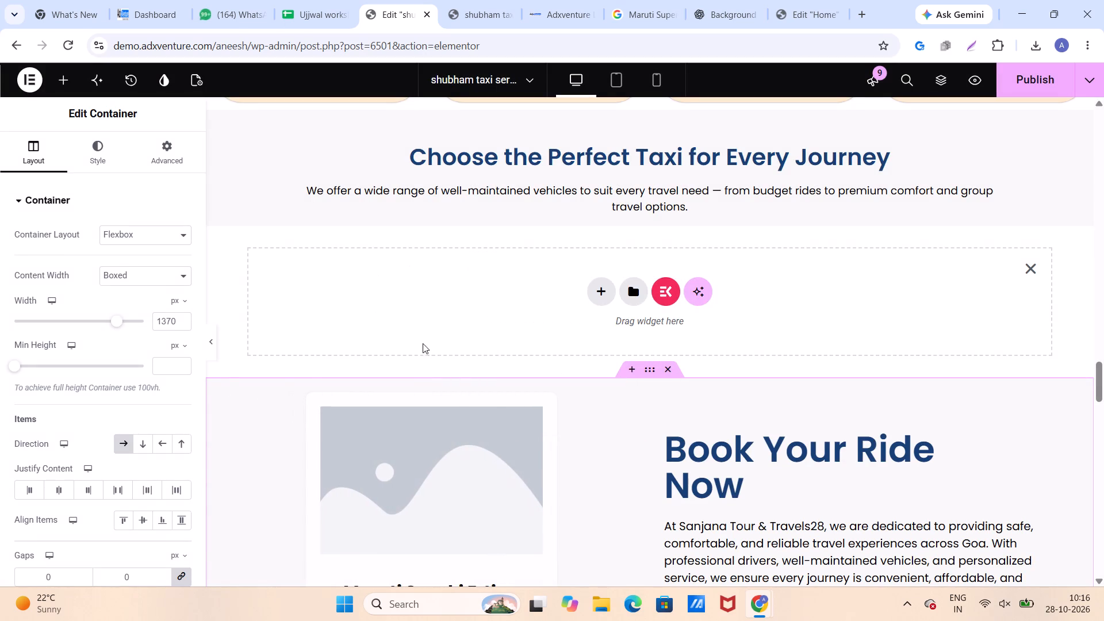
# Open the media file upload for the placeholder image in the pasted Maruti Suzuki Ertiga card.
pyautogui.scroll(-4, 492, 397)
pyautogui.click(438, 209)
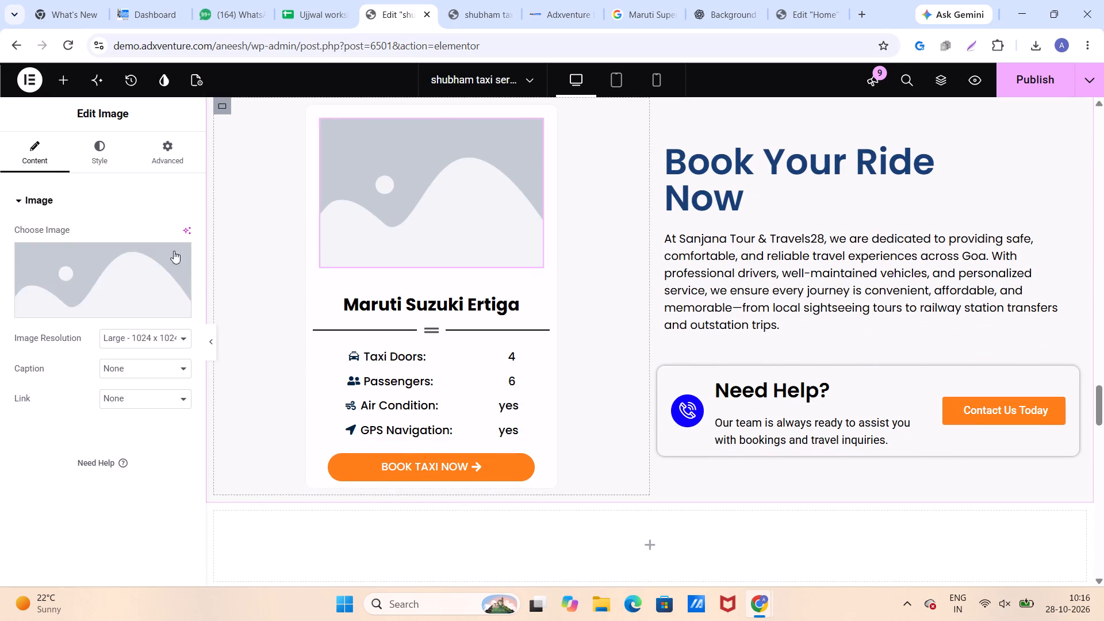
pyautogui.click(99, 269)
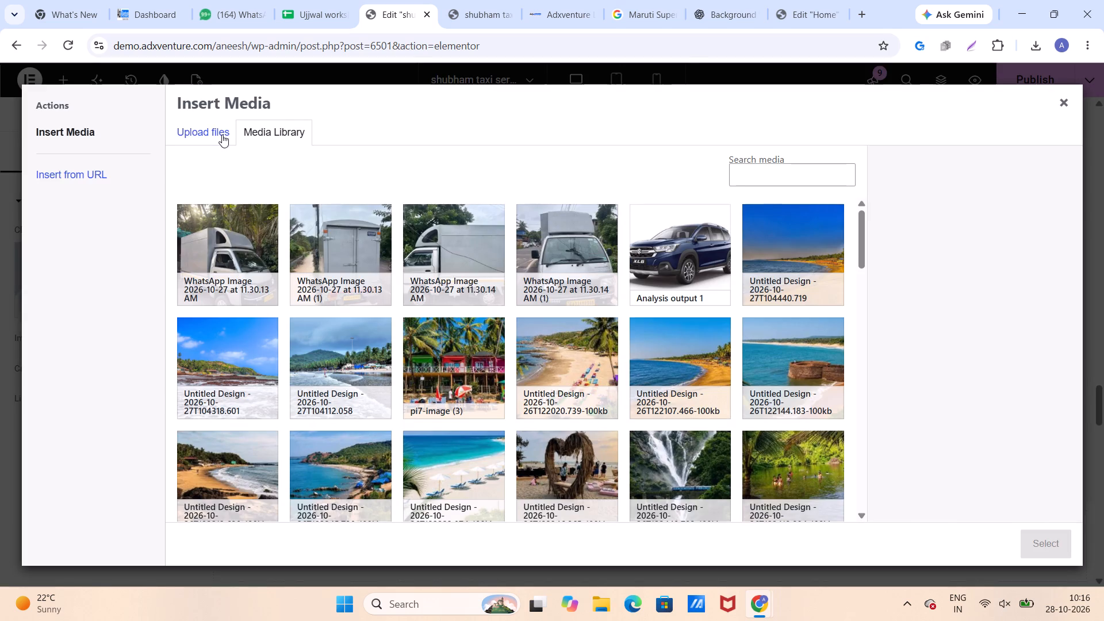
pyautogui.click(222, 135)
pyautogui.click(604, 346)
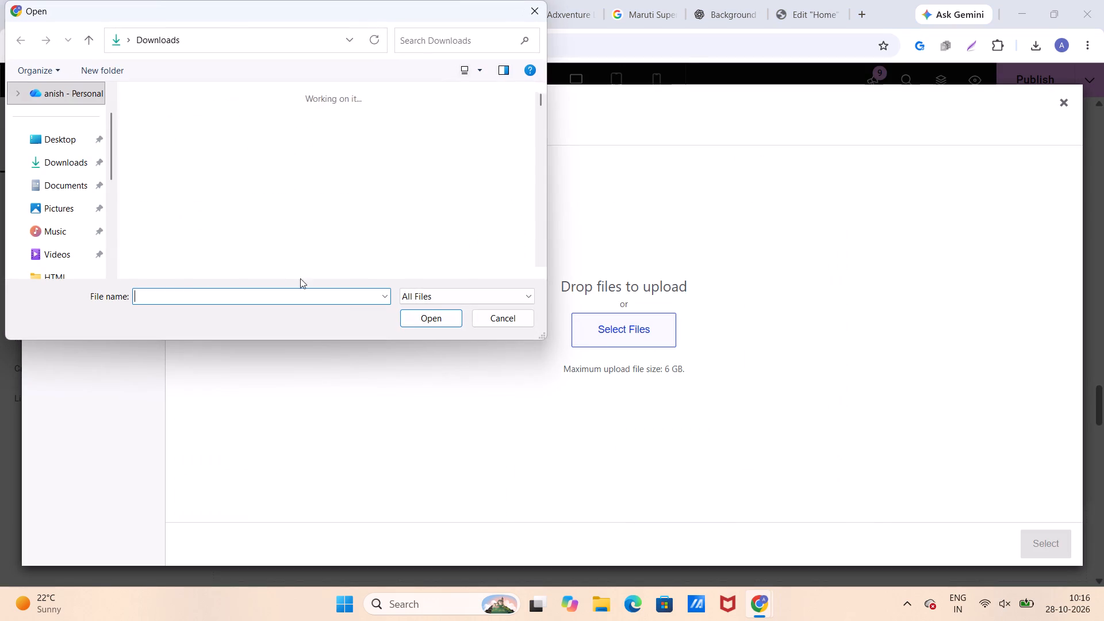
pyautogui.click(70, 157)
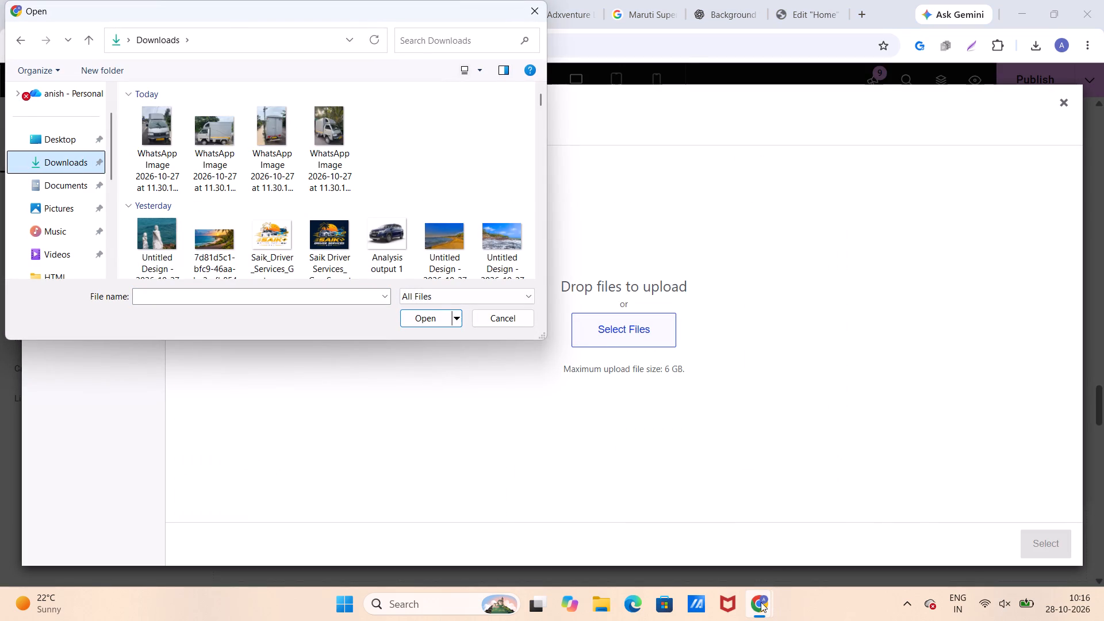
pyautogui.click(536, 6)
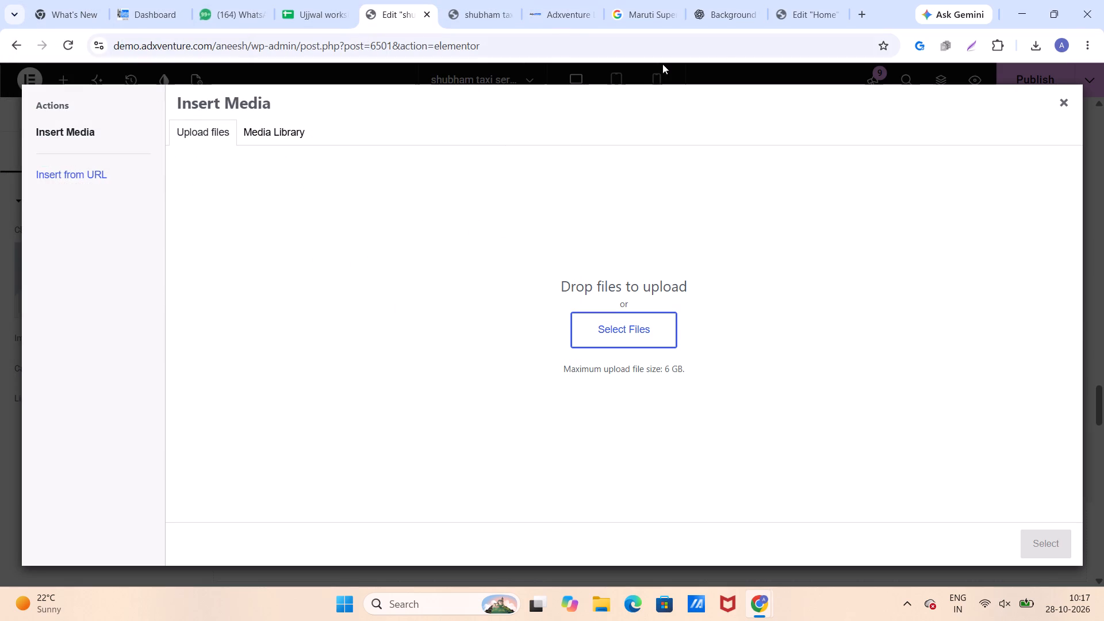
# Open the Pi7 "Compress Image to 100kb" tool in a new browser tab.
pyautogui.click(723, 17)
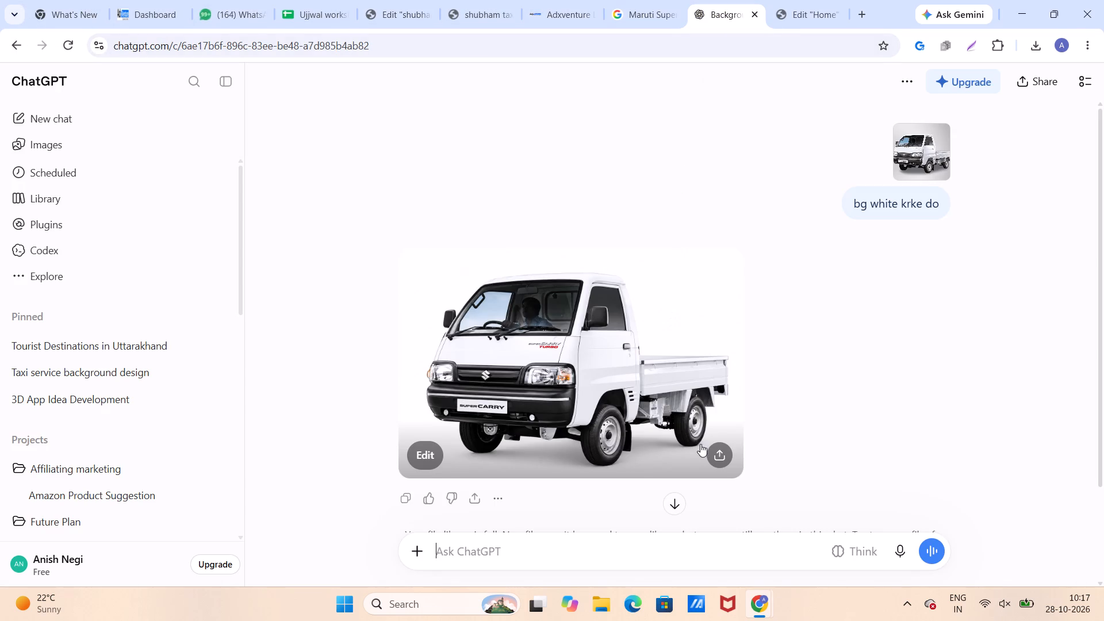
pyautogui.click(867, 18)
pyautogui.click(536, 50)
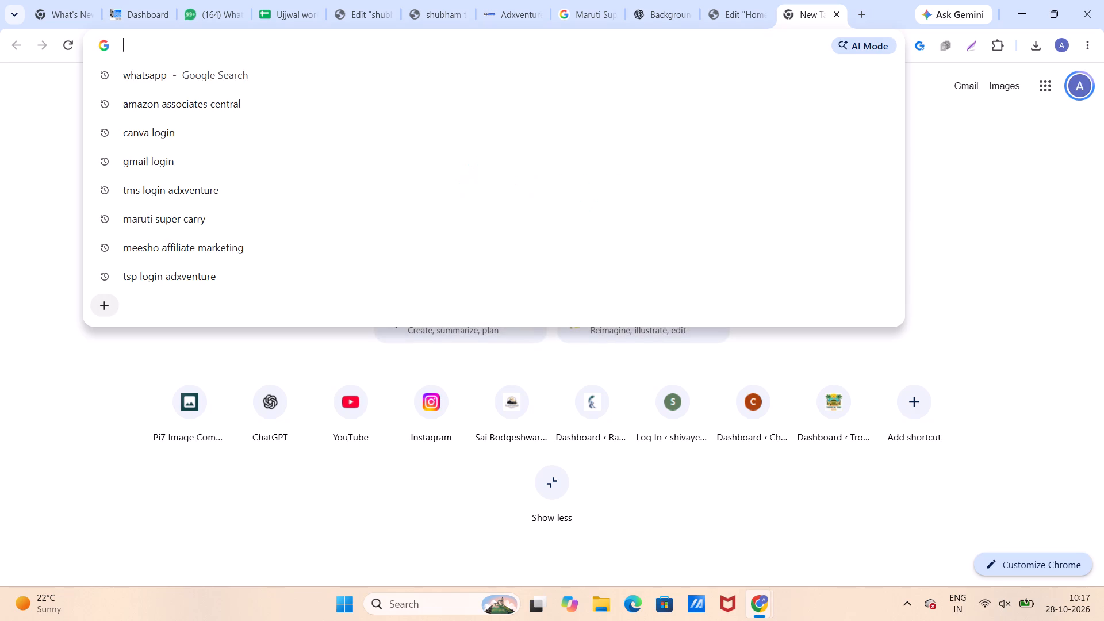
pyautogui.write('image')
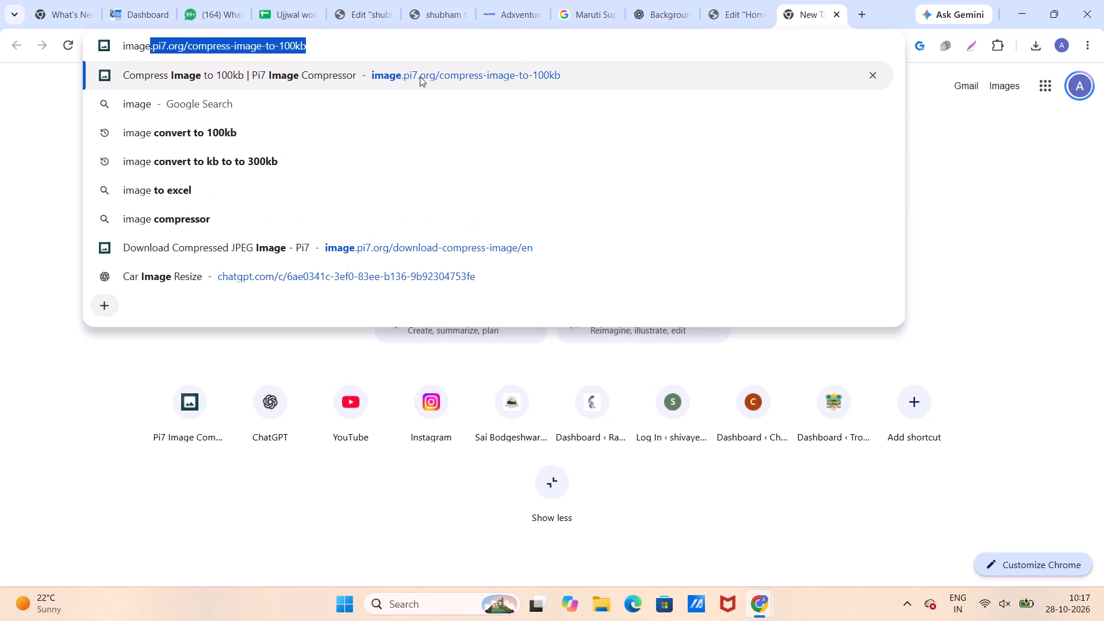
pyautogui.click(363, 70)
# Bring the white-background Super Carry truck image from the ChatGPT chat into the Pi7 tool and compress it to 100 KB.
pyautogui.click(650, 12)
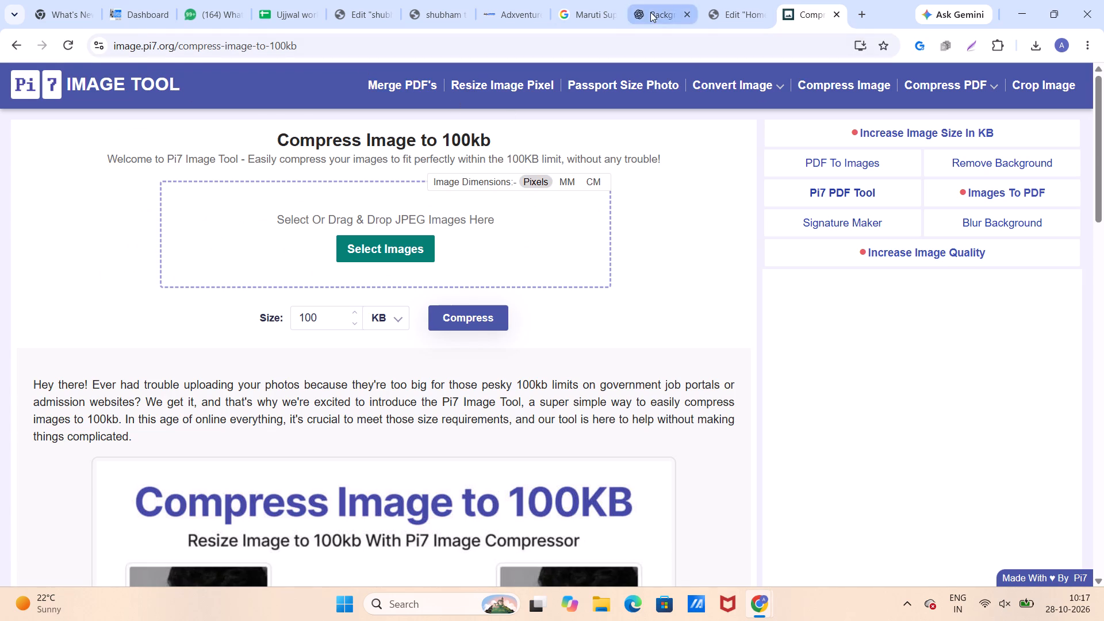
pyautogui.moveTo(599, 359); pyautogui.dragTo(821, 0)
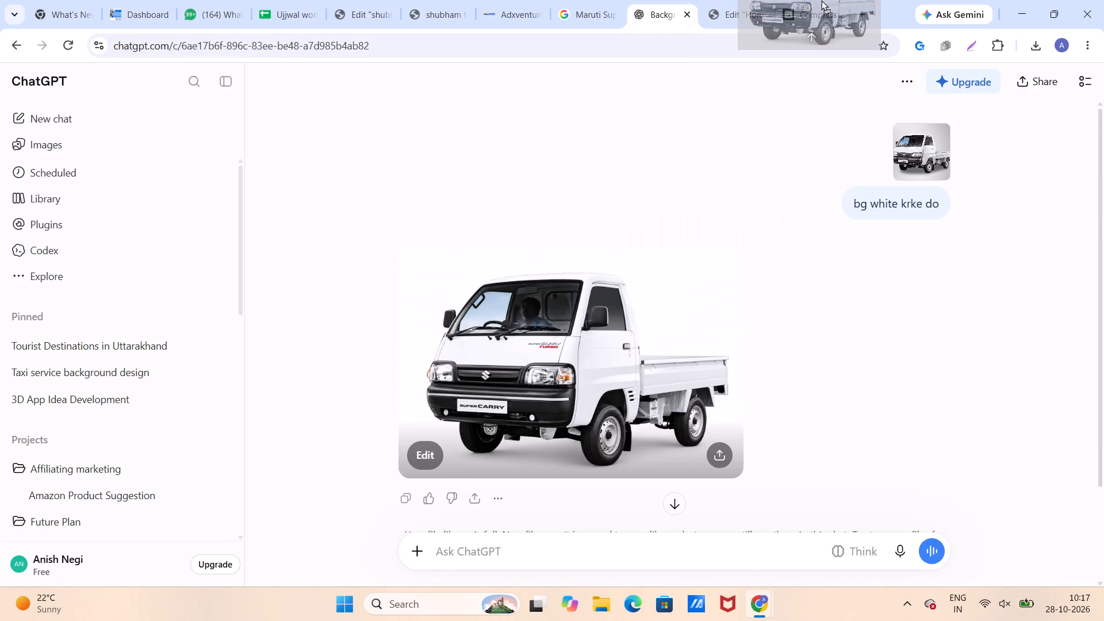
pyautogui.moveTo(821, 0); pyautogui.dragTo(409, 222)
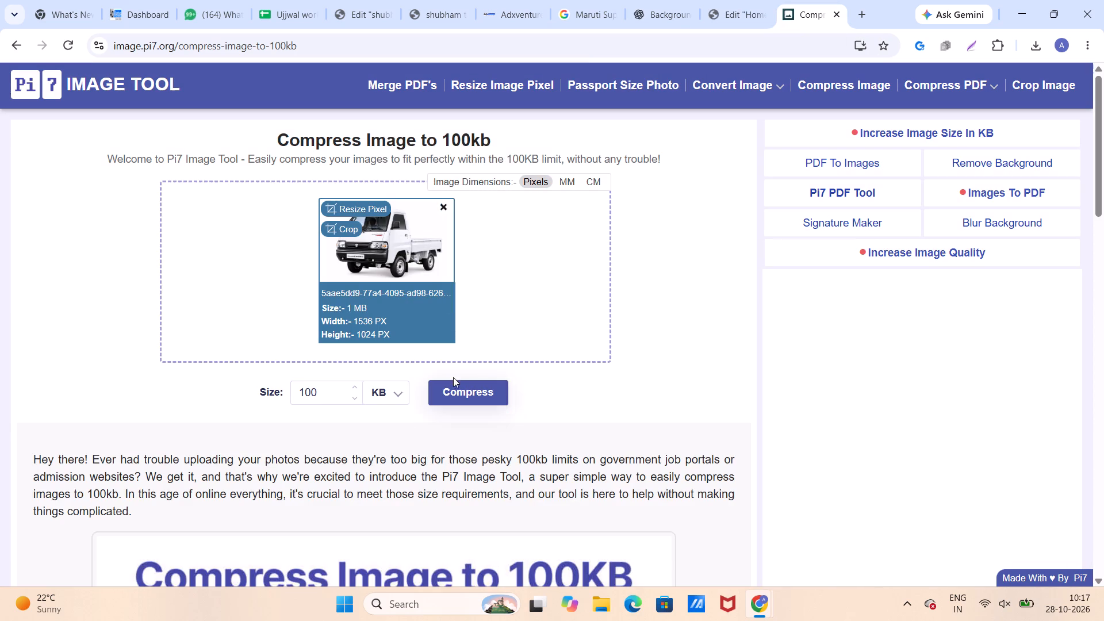
pyautogui.click(451, 388)
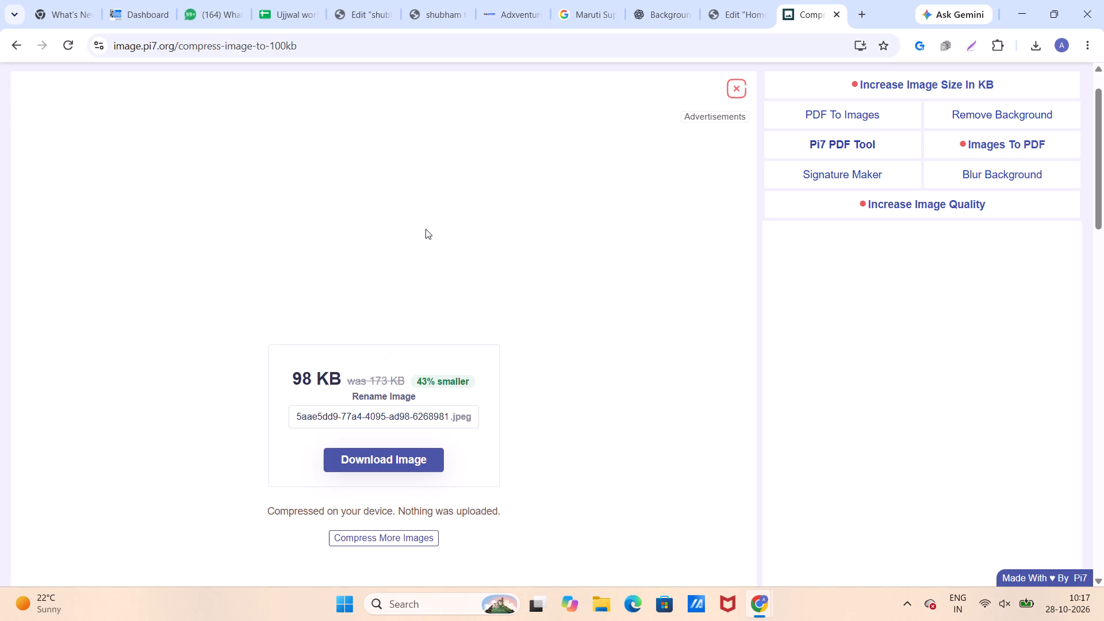
# Download the compressed Super Carry truck image from the Pi7 tool.
pyautogui.scroll(-3, 425, 244)
pyautogui.click(390, 301)
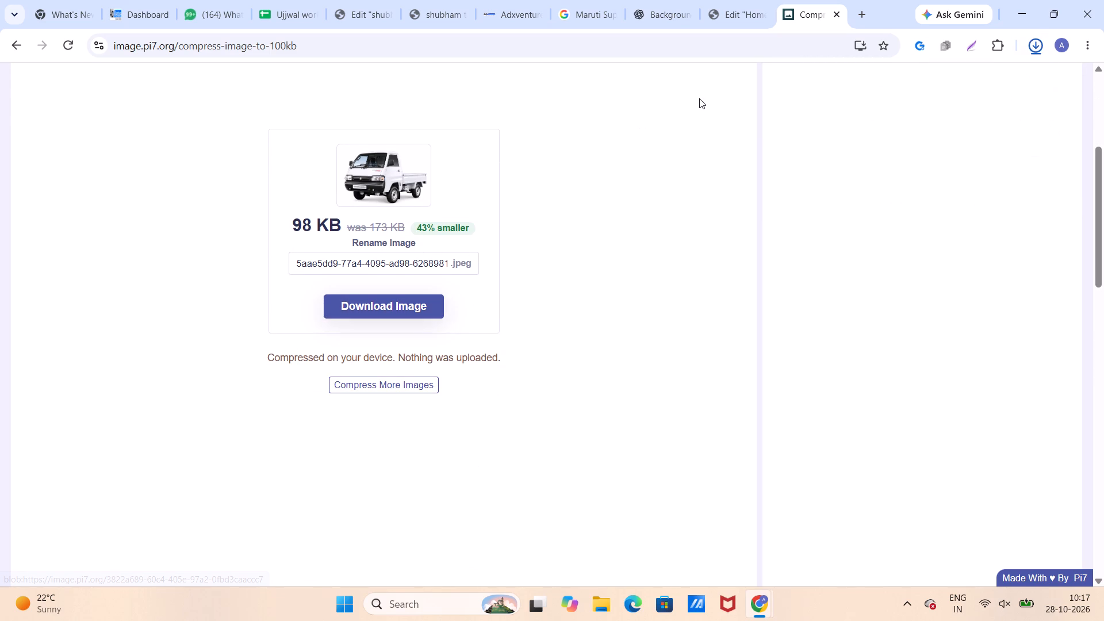
pyautogui.click(737, 13)
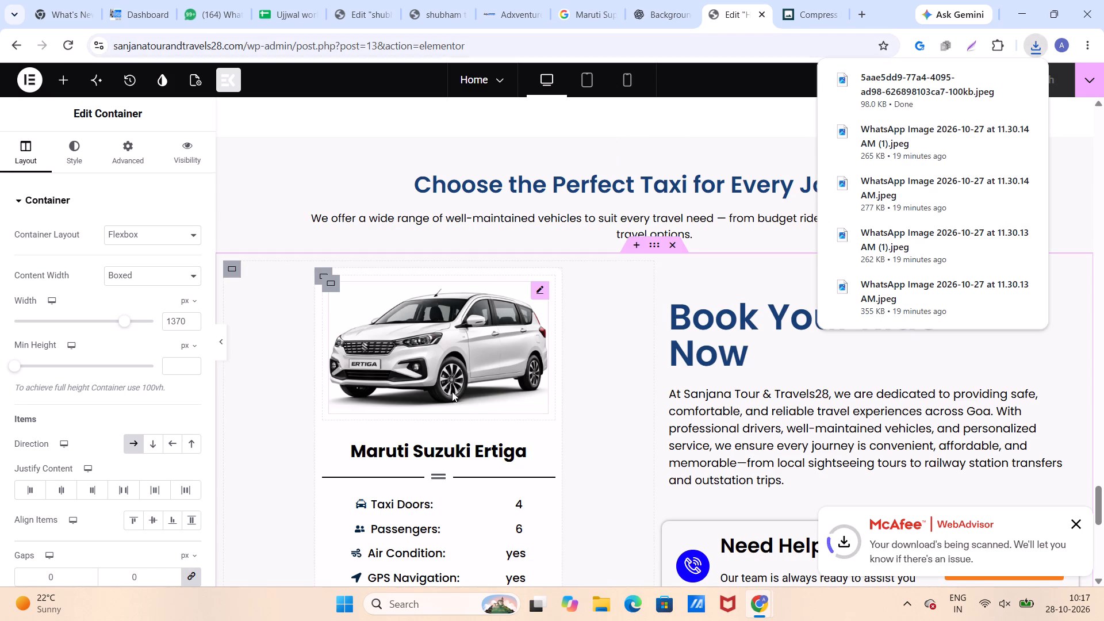
pyautogui.click(368, 16)
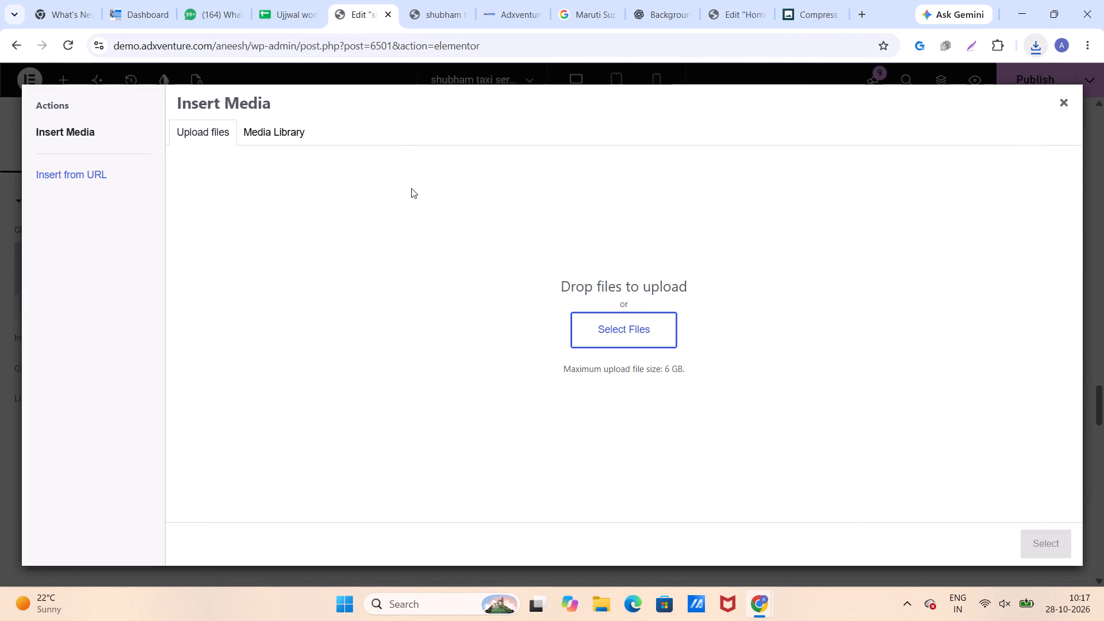
pyautogui.click(431, 24)
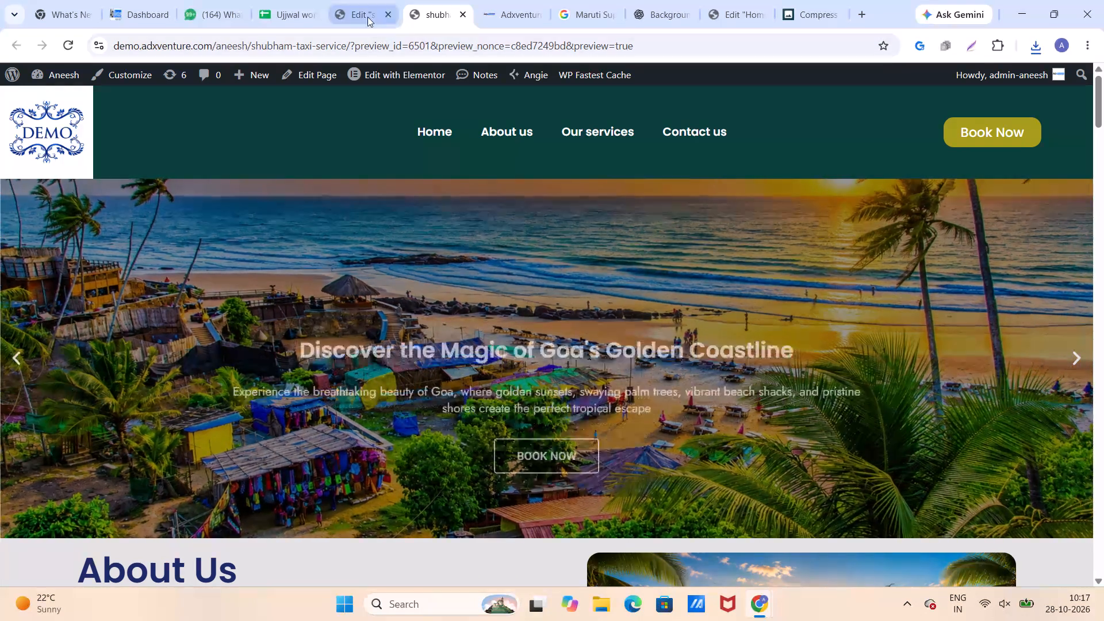
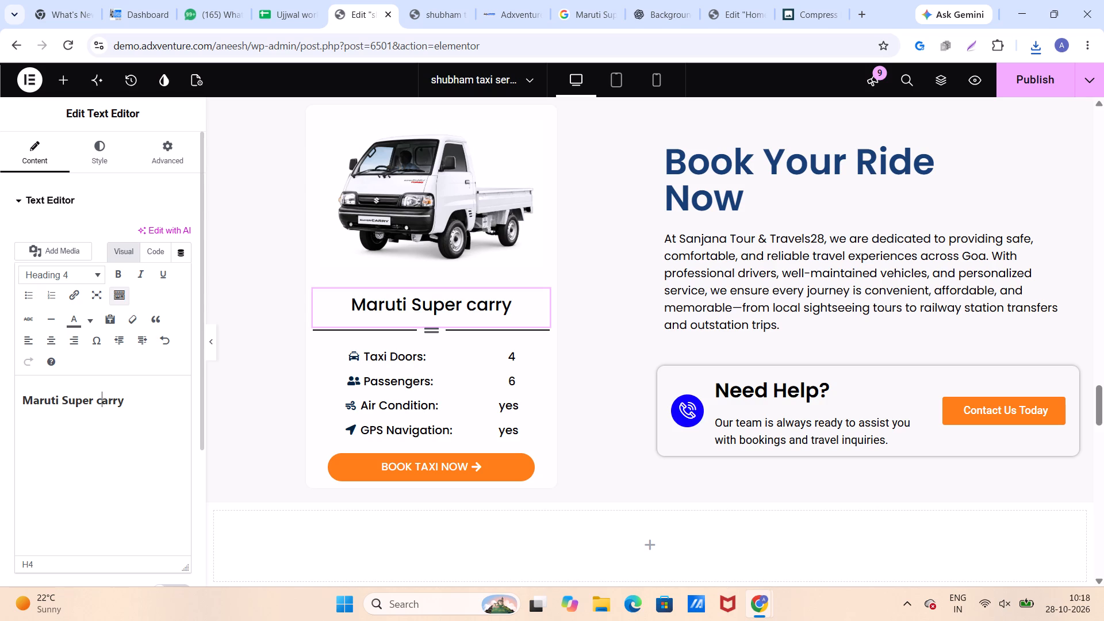
# Delete the lowercase "c" at the start of "carry" in the truck card's "Maruti Super carry" title.
pyautogui.press('BackSpace')
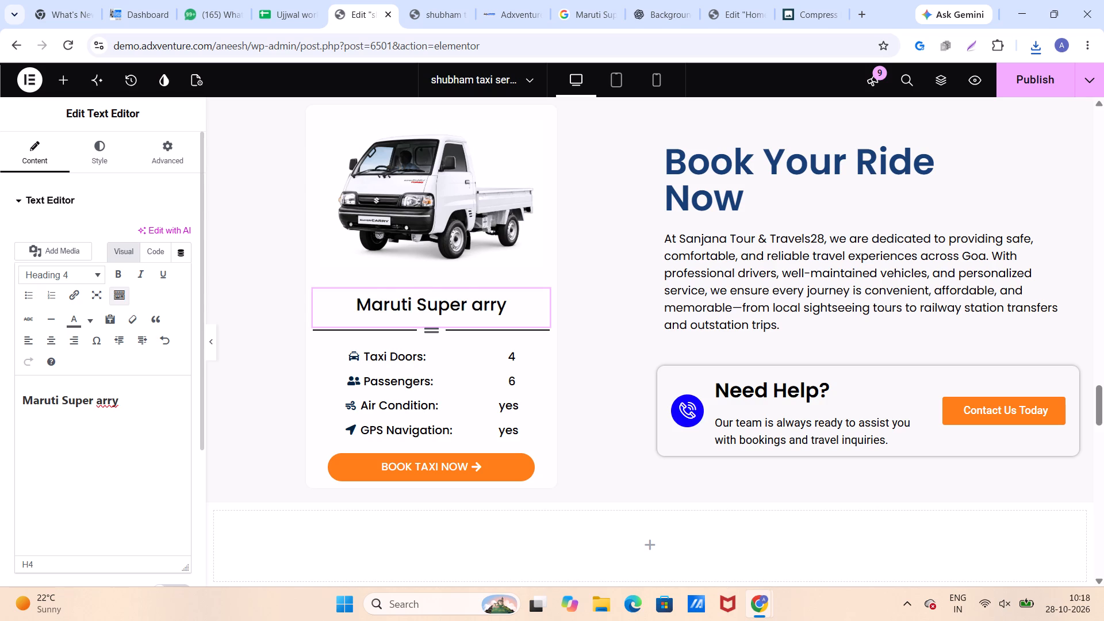
# Correct the vehicle card title to read "Maruti Super Carry".
pyautogui.hotkey('shift', 'c')
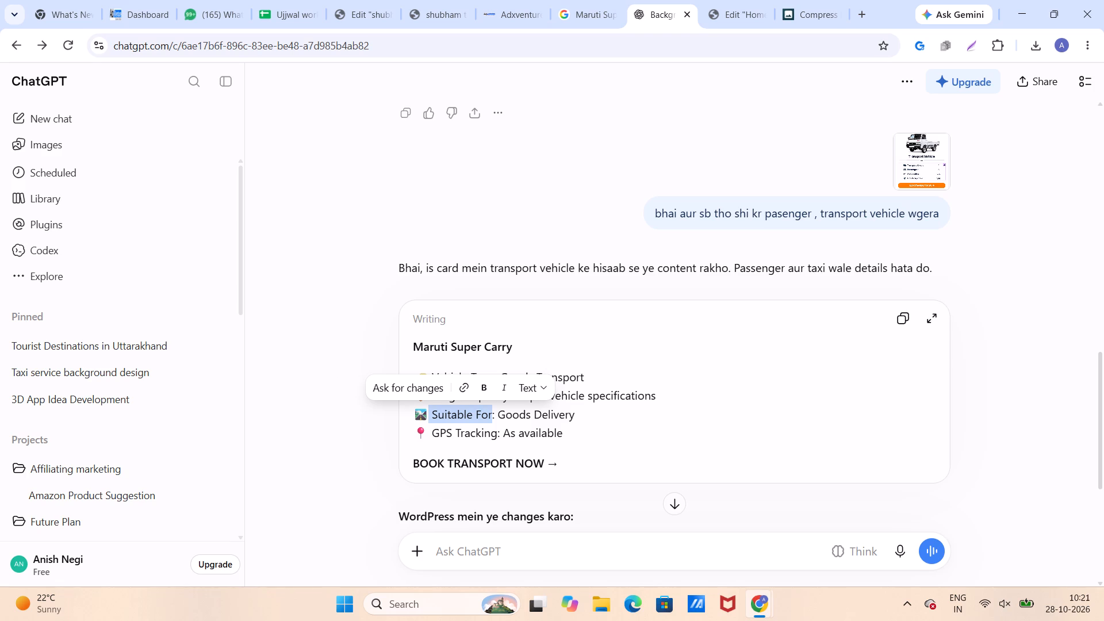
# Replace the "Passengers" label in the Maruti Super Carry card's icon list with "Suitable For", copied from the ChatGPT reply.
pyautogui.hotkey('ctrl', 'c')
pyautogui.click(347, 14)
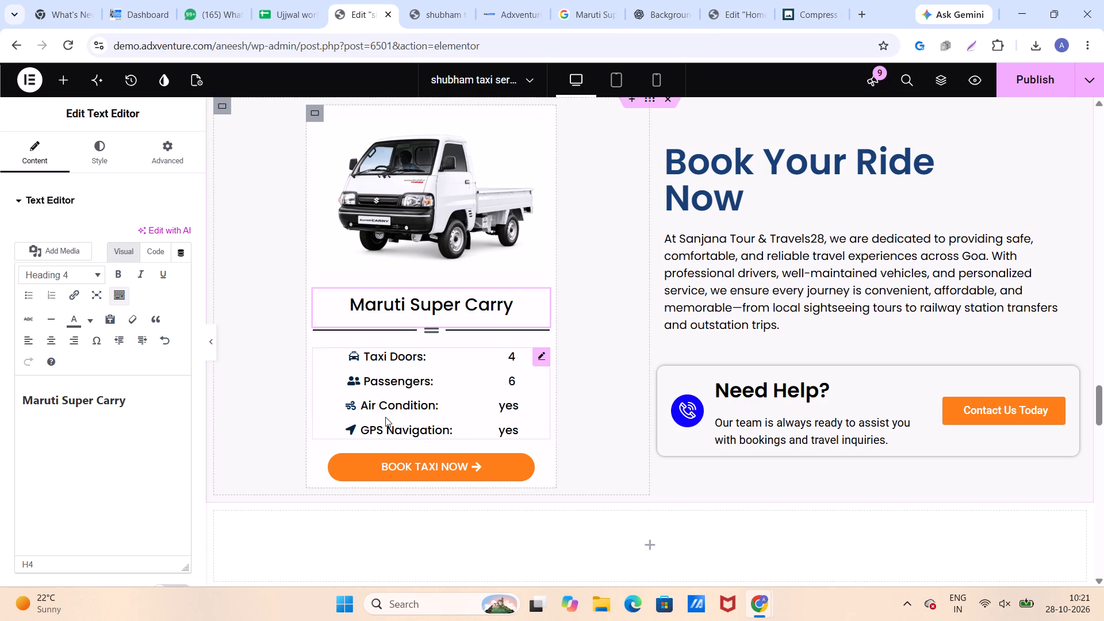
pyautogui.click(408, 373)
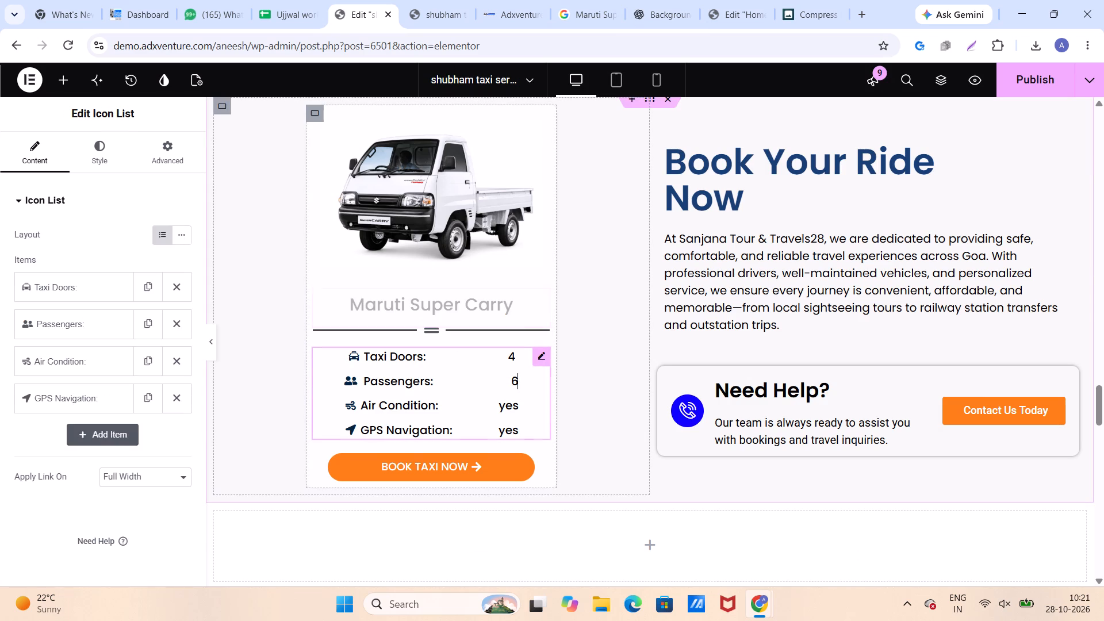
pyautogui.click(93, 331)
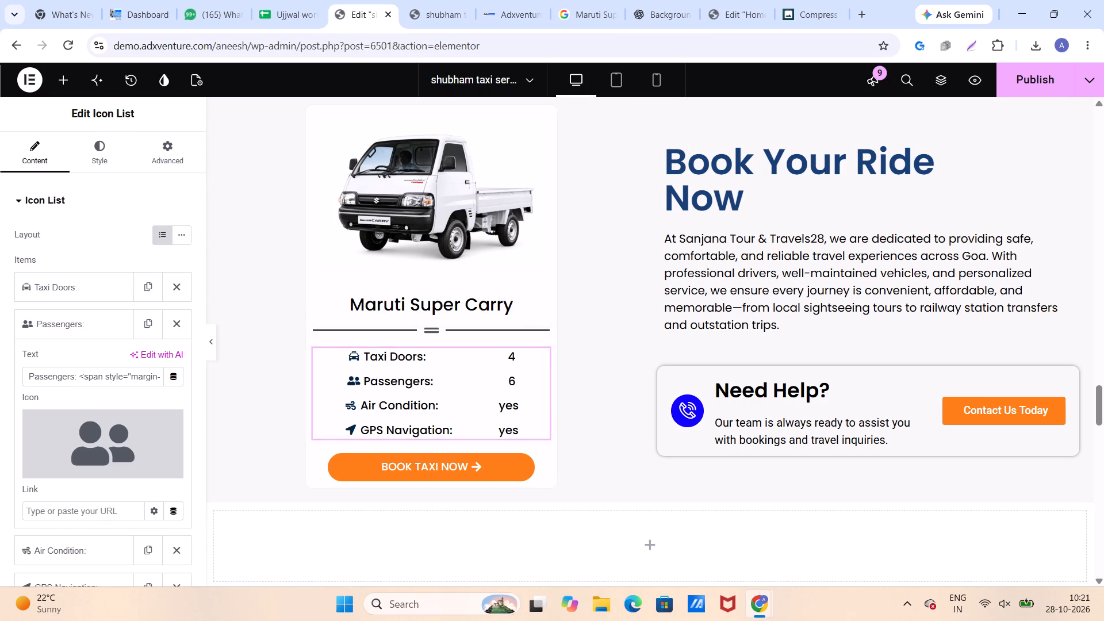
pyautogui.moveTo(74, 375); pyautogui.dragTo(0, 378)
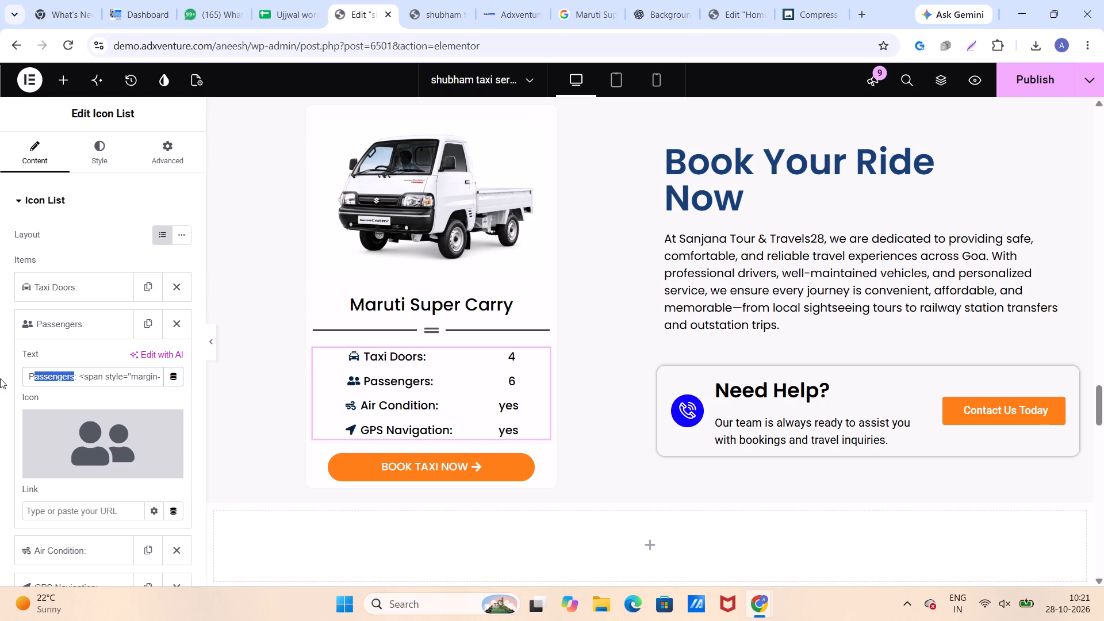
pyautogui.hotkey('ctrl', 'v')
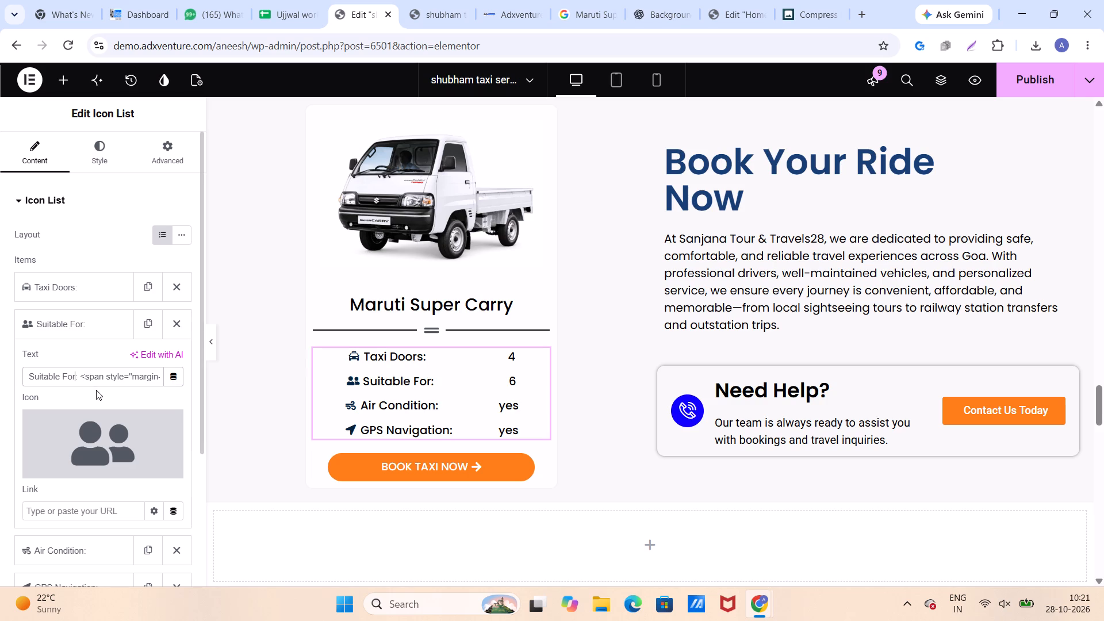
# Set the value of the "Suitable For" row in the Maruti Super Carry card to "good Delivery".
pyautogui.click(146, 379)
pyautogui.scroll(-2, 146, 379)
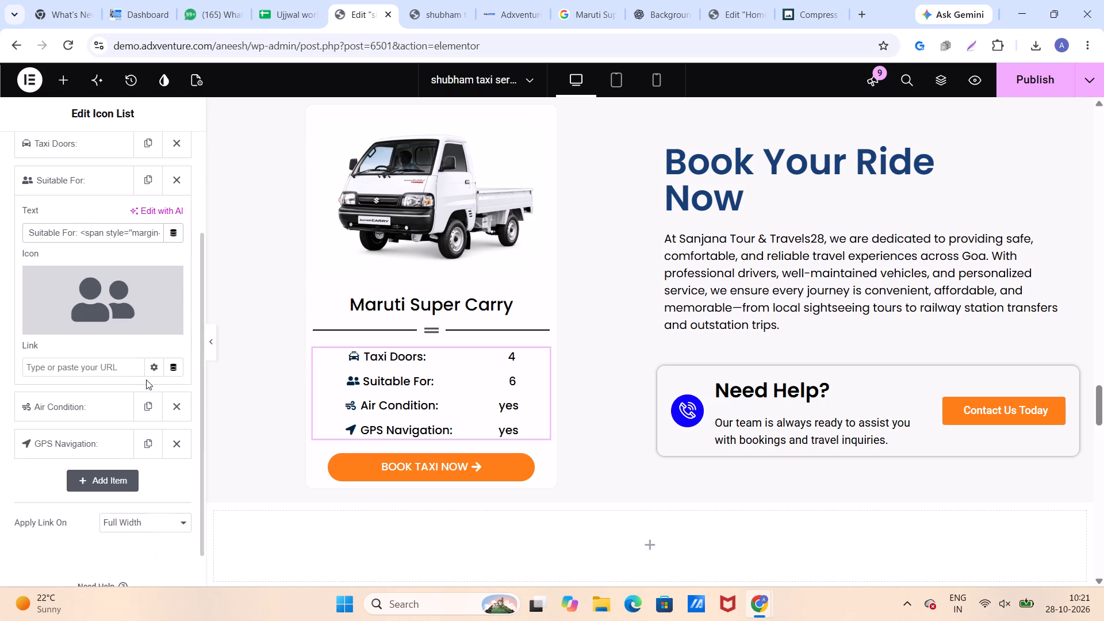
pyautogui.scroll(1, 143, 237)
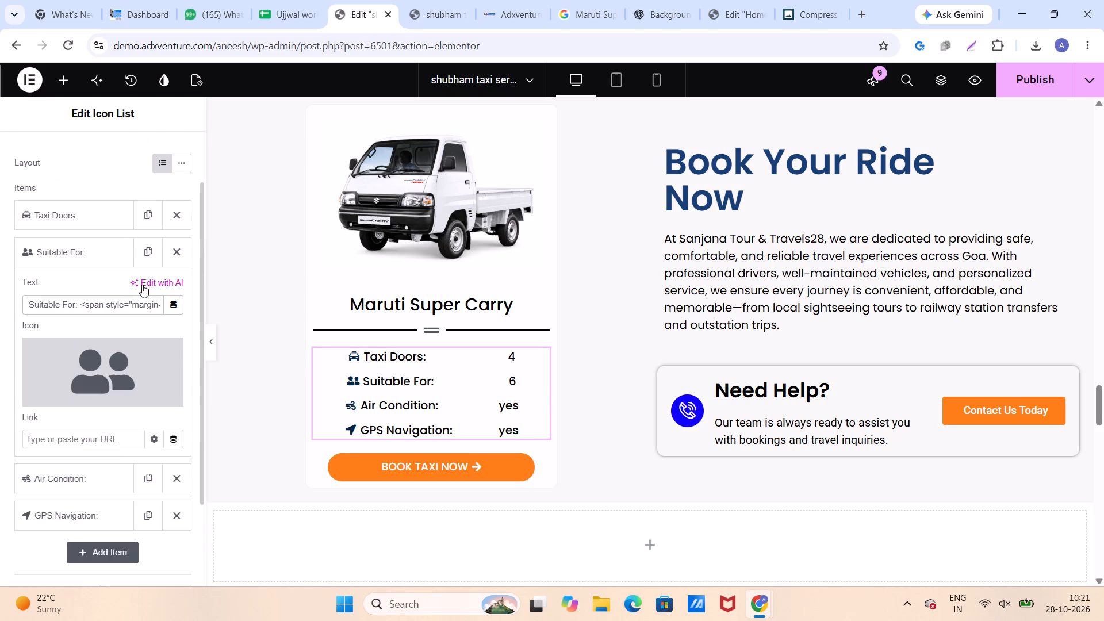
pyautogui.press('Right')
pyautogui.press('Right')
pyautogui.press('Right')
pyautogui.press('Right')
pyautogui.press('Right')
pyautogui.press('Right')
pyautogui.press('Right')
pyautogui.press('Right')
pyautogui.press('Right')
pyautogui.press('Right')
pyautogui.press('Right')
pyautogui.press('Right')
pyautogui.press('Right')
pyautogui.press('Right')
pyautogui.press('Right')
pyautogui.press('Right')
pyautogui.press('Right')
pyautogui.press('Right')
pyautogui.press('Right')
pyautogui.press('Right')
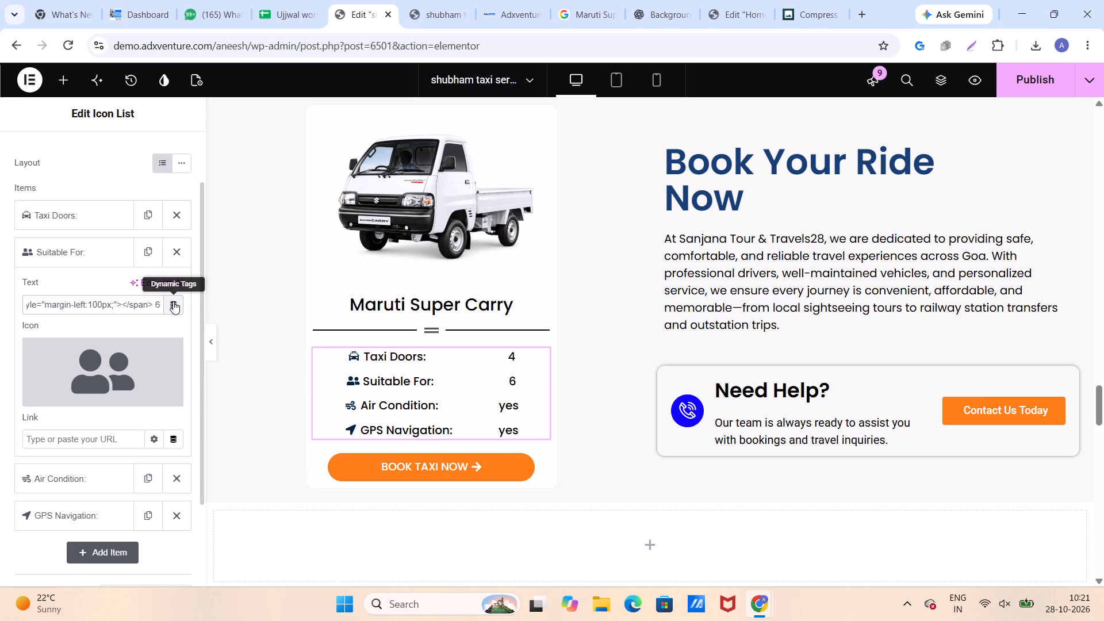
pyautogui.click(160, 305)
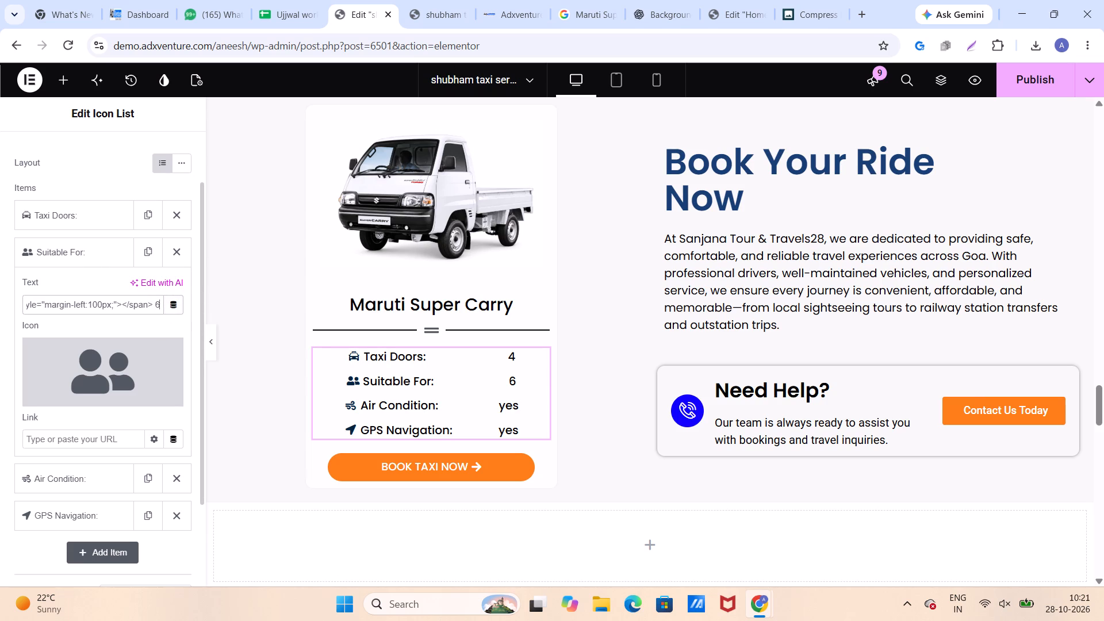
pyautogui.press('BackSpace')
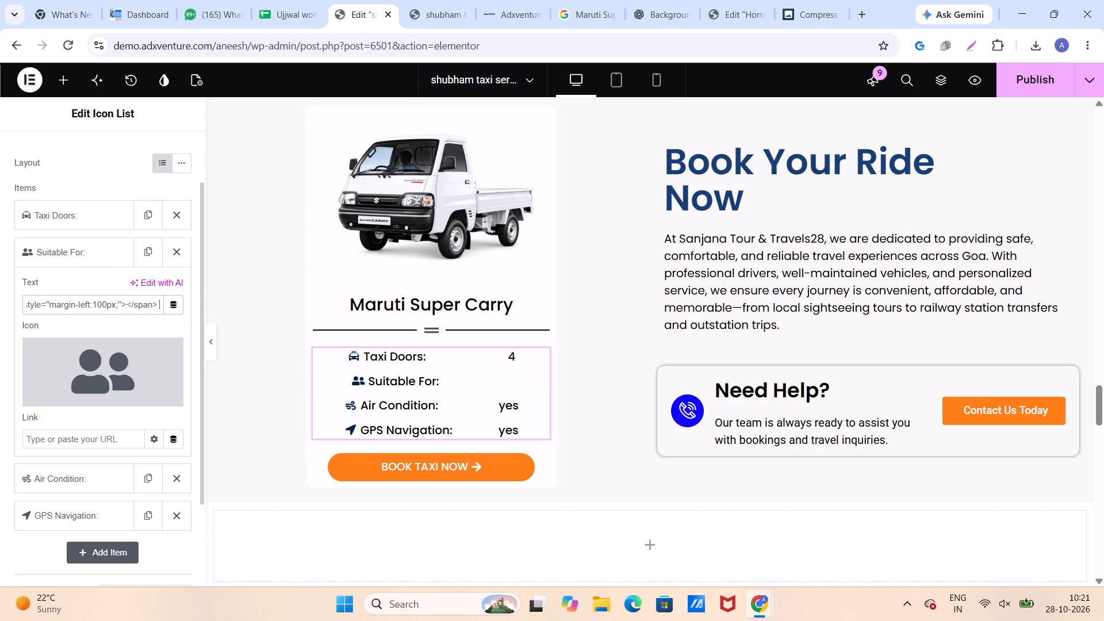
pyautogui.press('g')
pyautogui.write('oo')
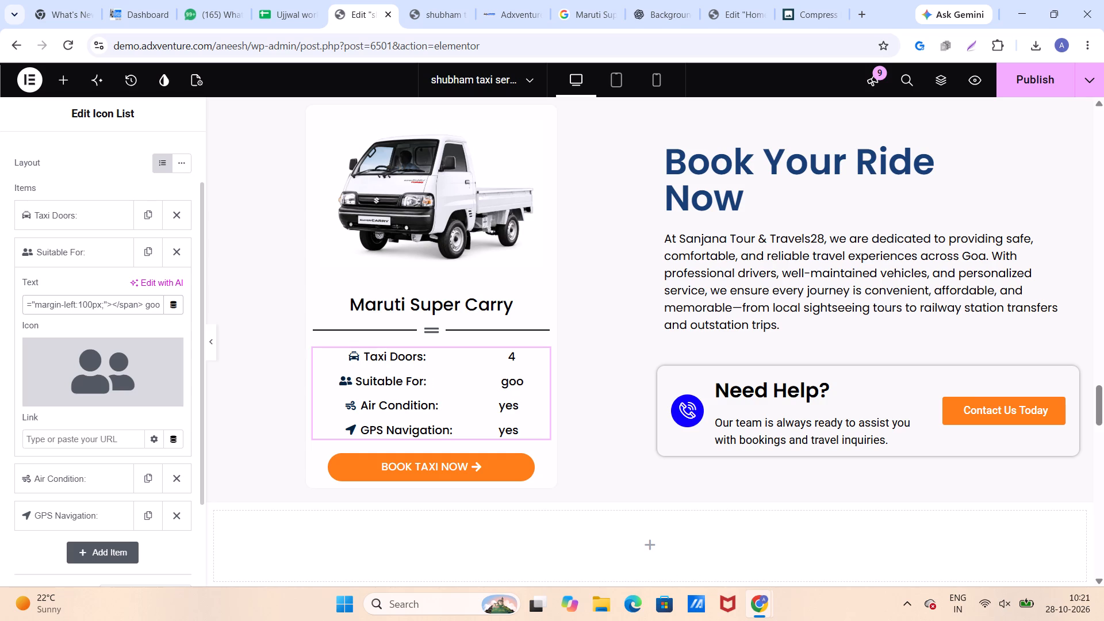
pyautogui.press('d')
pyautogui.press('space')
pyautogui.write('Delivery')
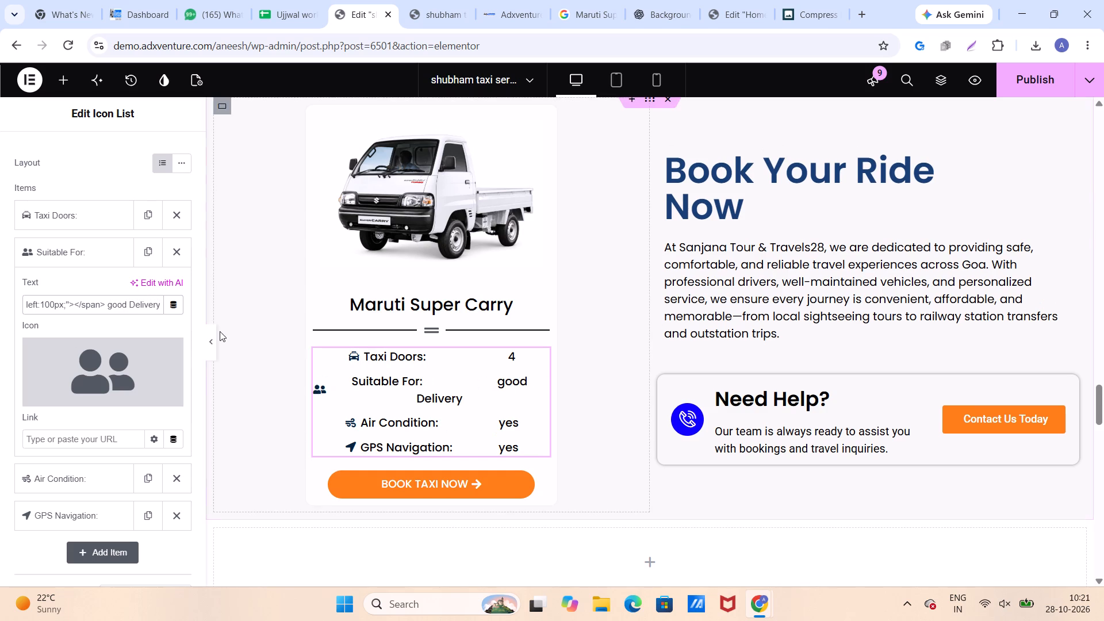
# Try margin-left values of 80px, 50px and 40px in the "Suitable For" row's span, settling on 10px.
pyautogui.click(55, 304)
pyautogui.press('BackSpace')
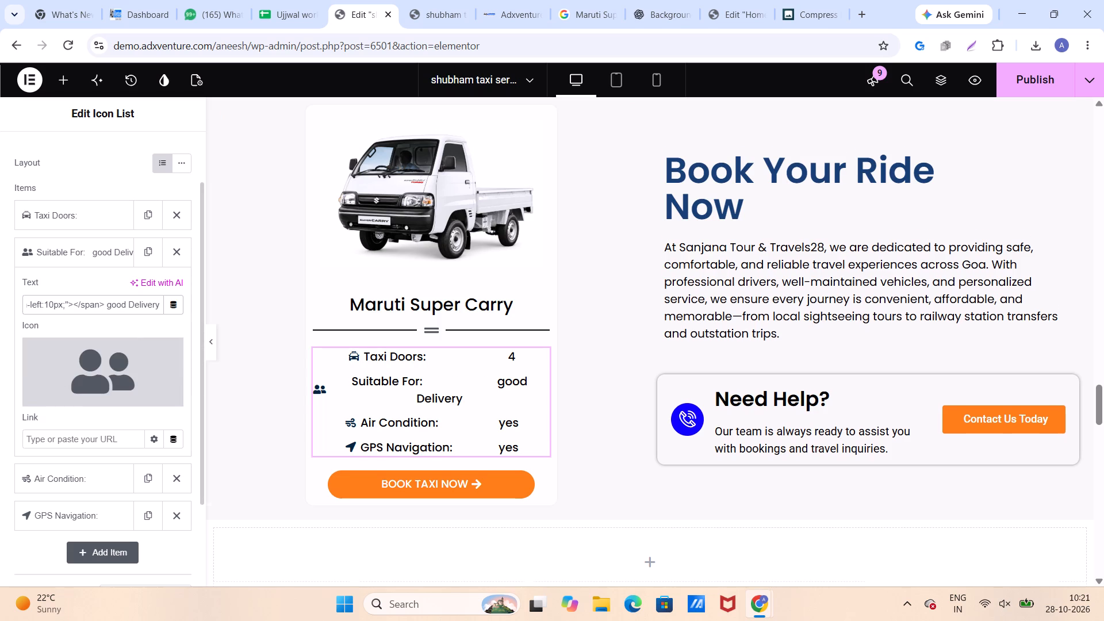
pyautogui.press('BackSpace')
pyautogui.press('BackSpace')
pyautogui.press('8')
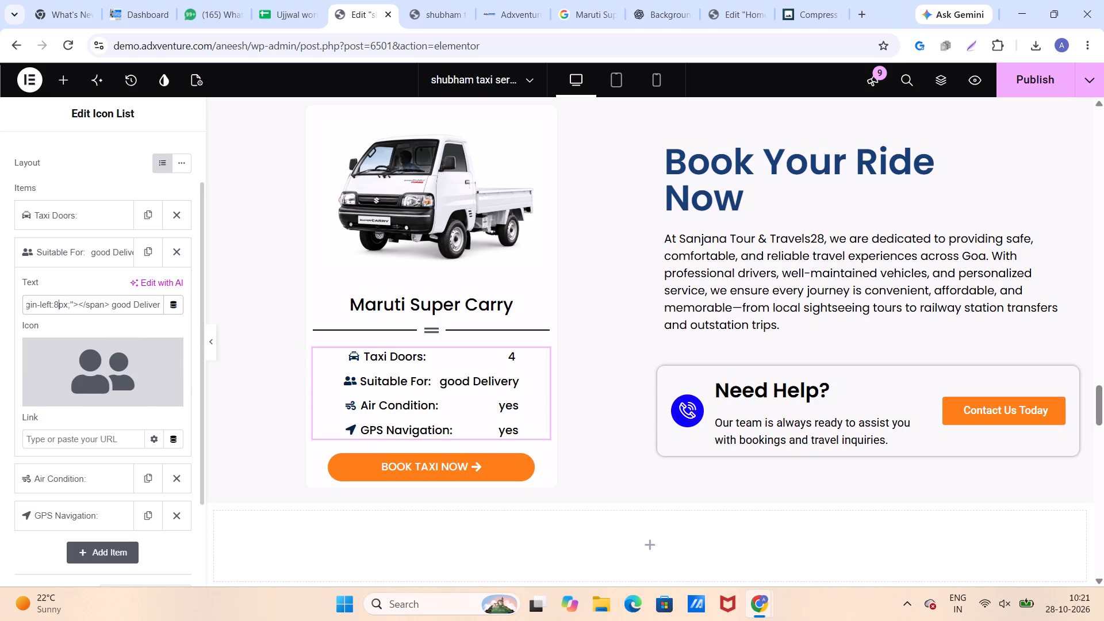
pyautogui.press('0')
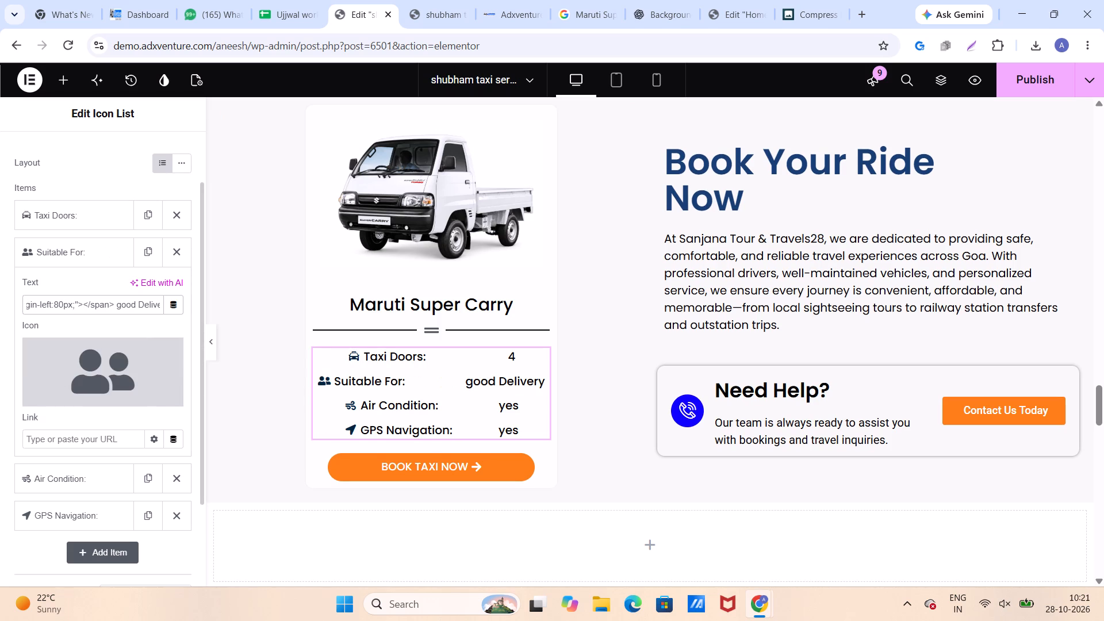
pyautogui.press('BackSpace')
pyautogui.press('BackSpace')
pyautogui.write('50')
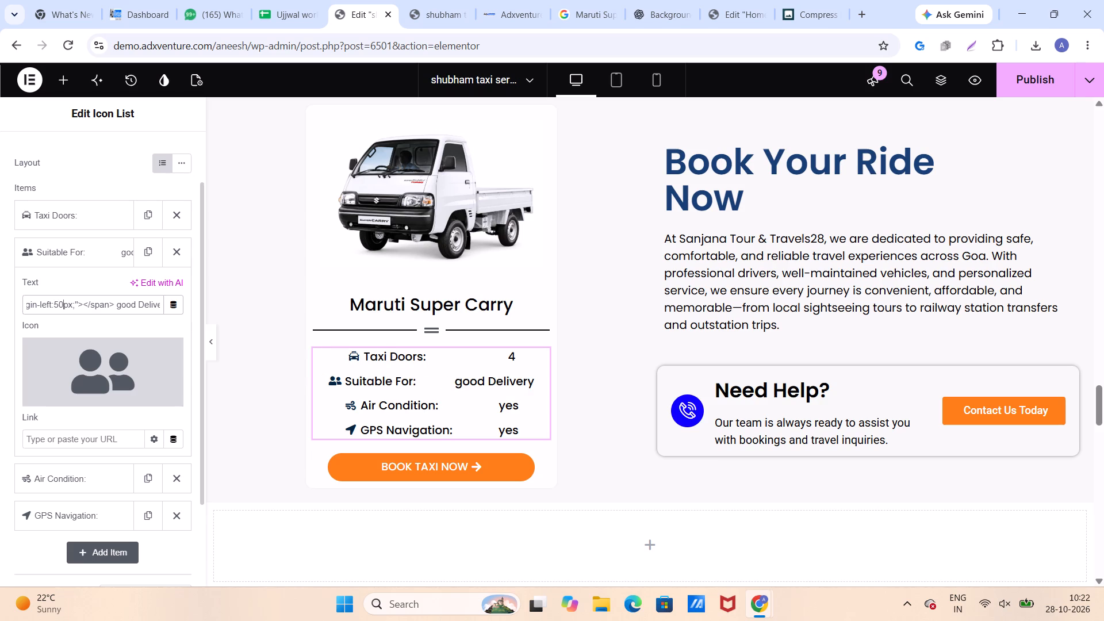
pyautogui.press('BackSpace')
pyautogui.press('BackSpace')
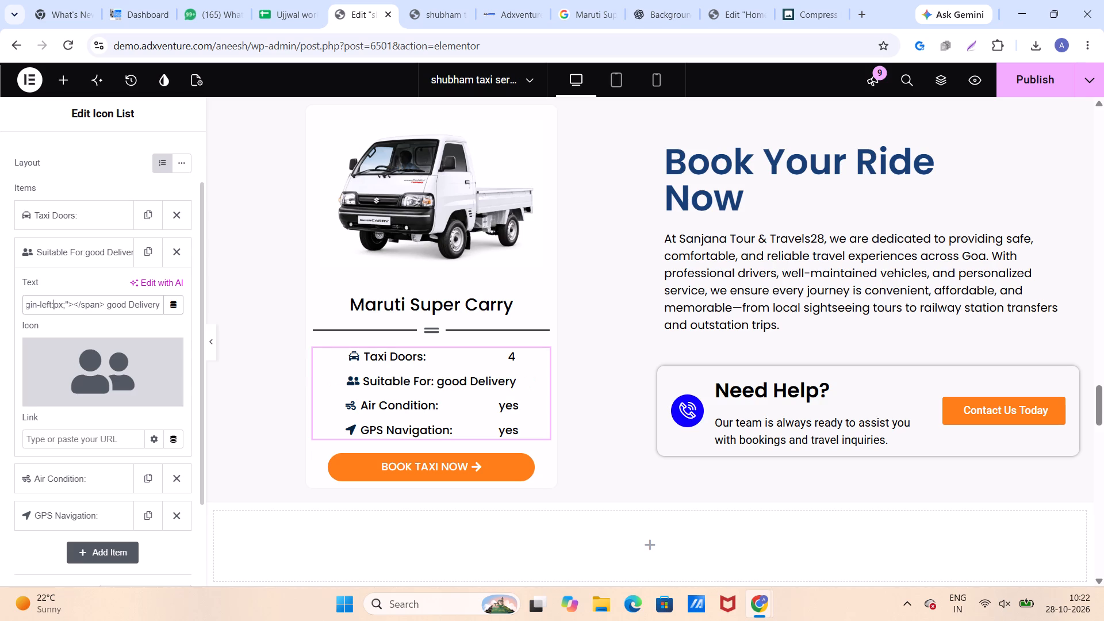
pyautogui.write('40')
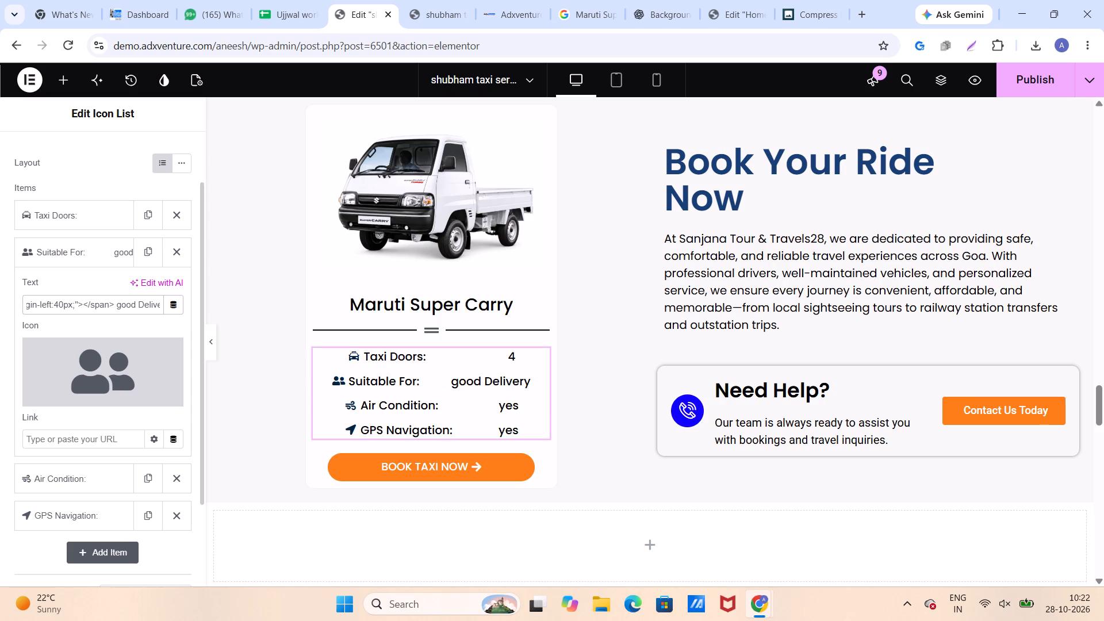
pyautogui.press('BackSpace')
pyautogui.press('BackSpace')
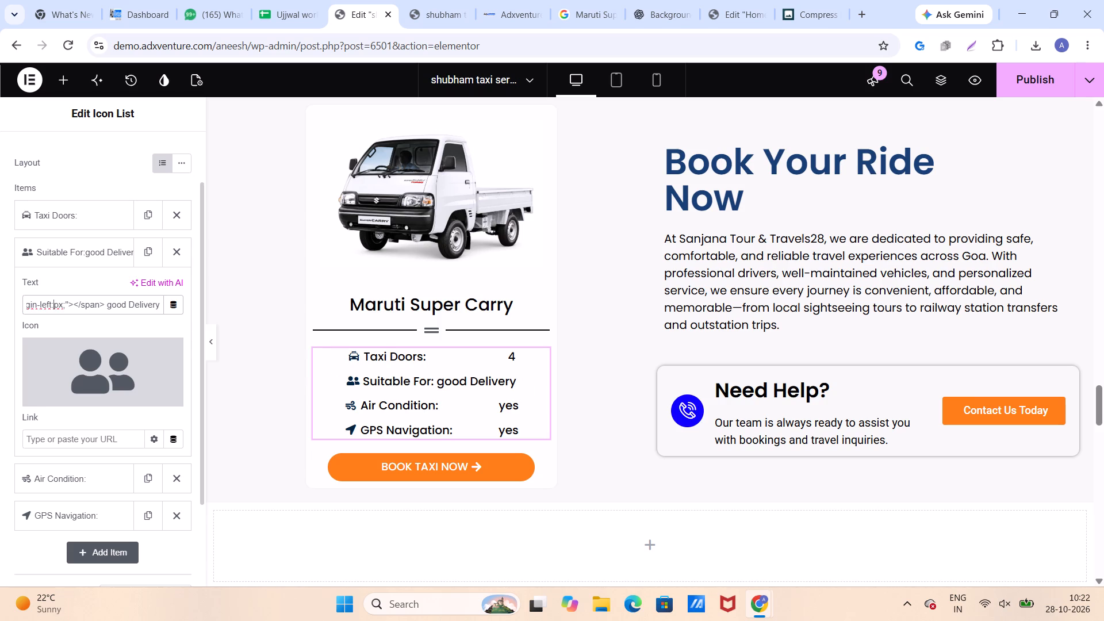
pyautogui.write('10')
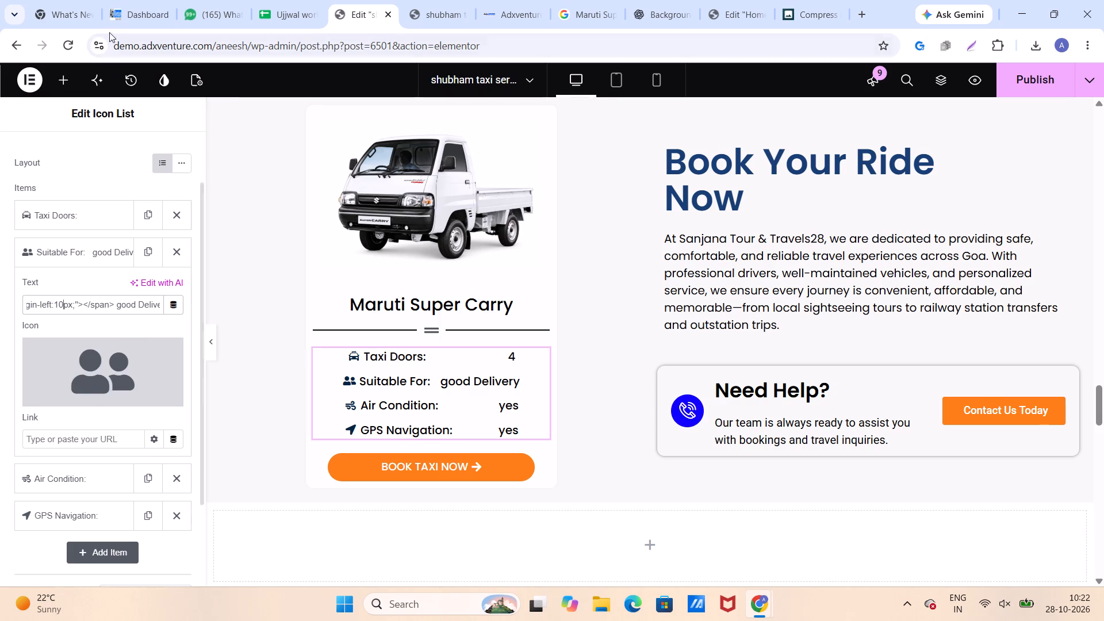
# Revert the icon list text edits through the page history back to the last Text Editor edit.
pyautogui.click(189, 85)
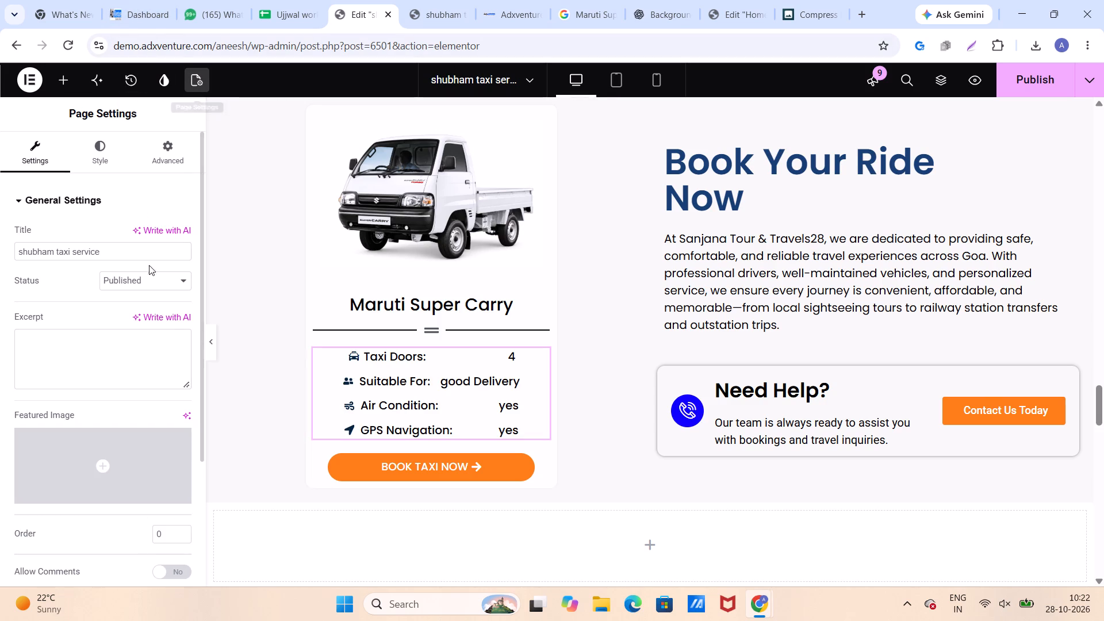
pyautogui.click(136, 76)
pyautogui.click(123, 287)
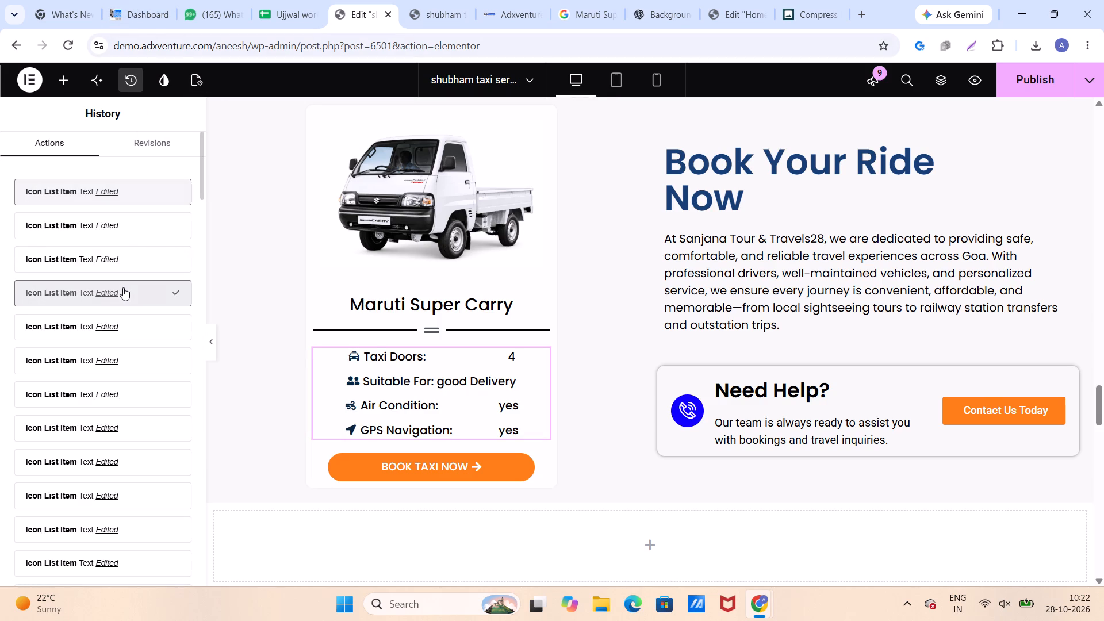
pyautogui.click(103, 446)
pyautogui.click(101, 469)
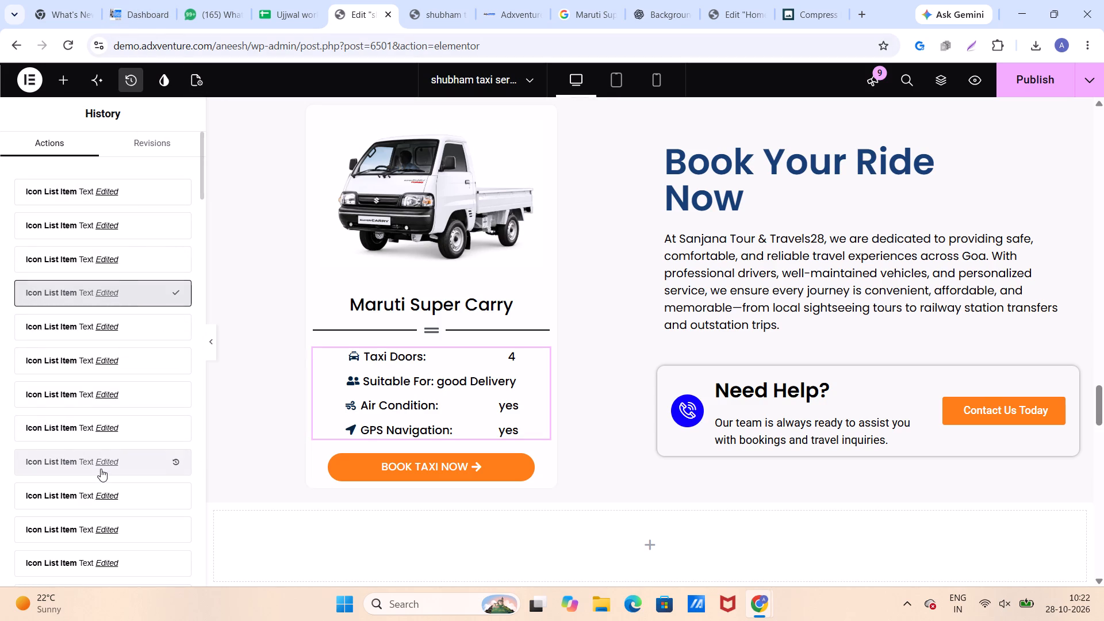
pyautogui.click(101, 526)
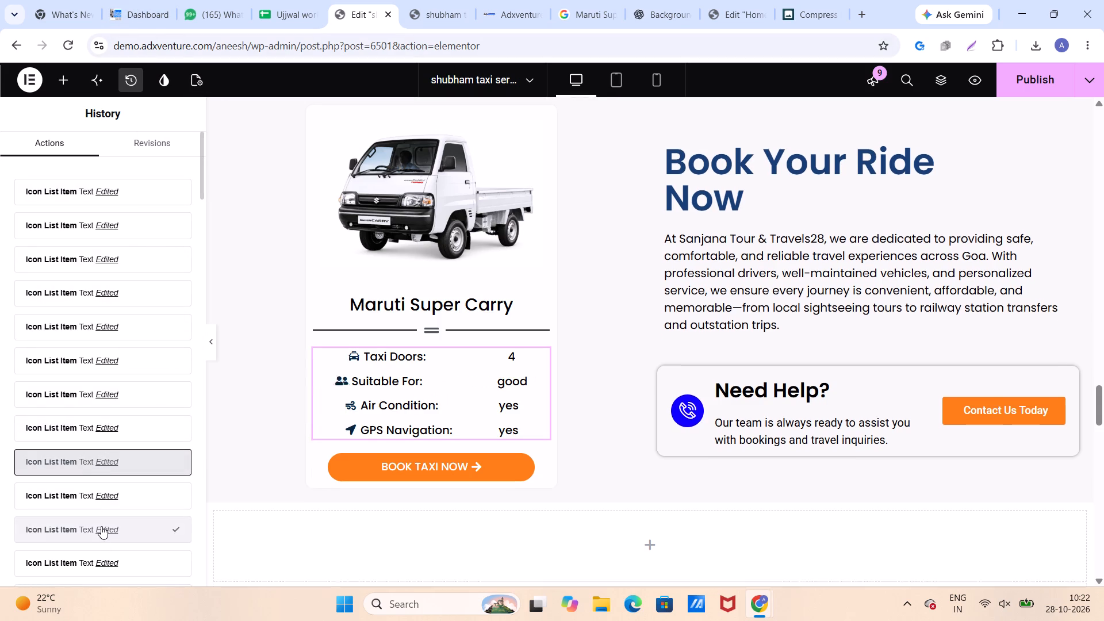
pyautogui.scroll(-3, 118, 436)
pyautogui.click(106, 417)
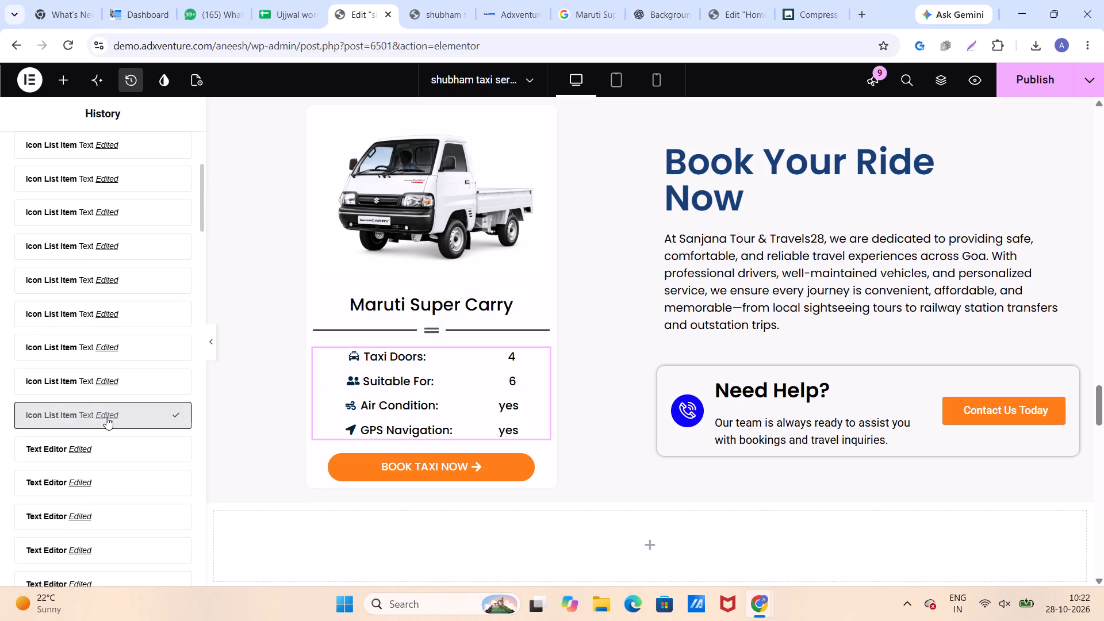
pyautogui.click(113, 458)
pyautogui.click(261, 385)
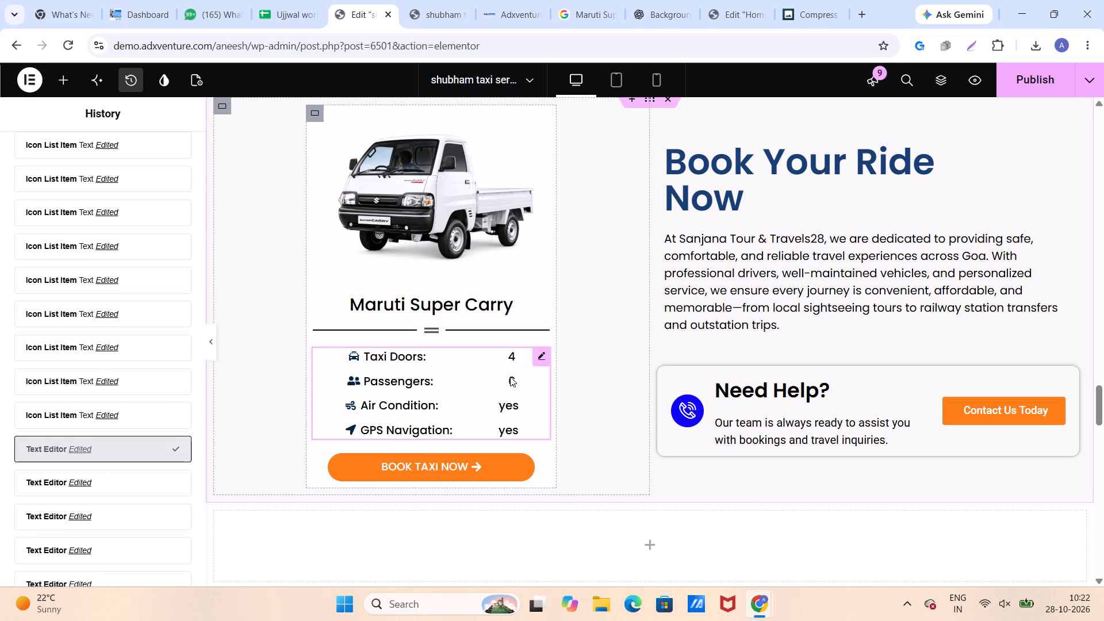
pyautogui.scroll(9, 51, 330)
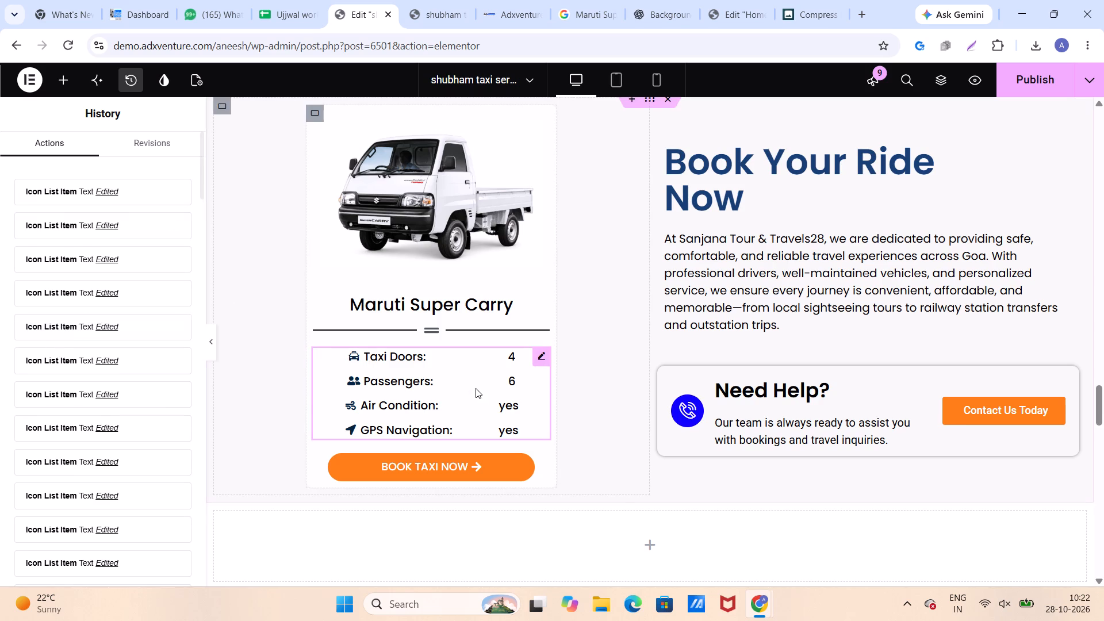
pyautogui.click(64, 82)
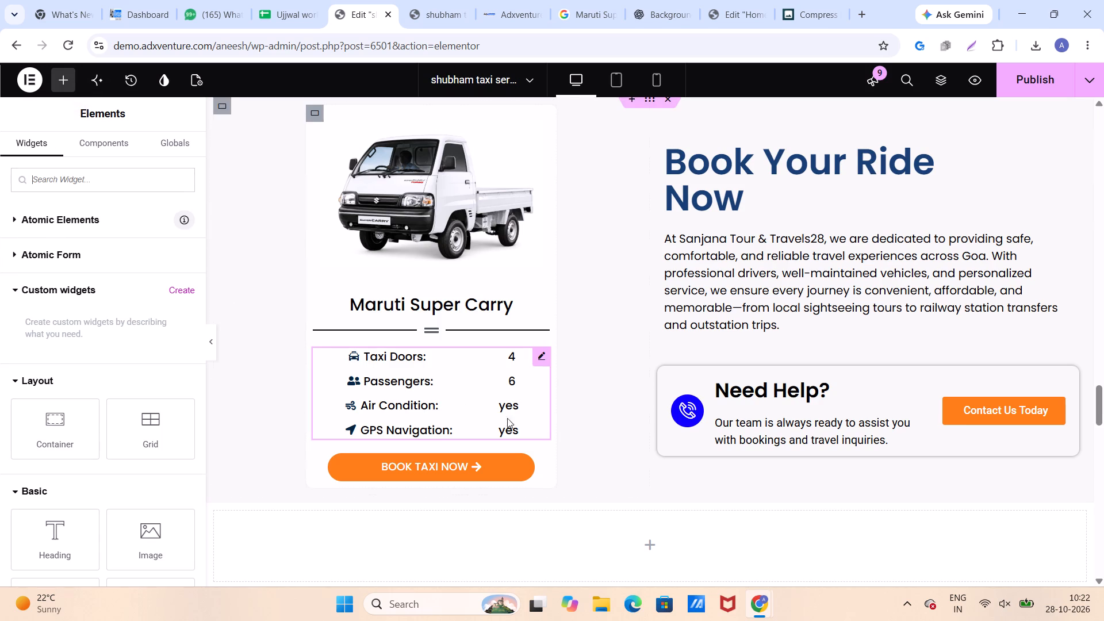
# Set the "Passengers" value in the Maruti Super Carry card's icon list to 3.
pyautogui.click(500, 377)
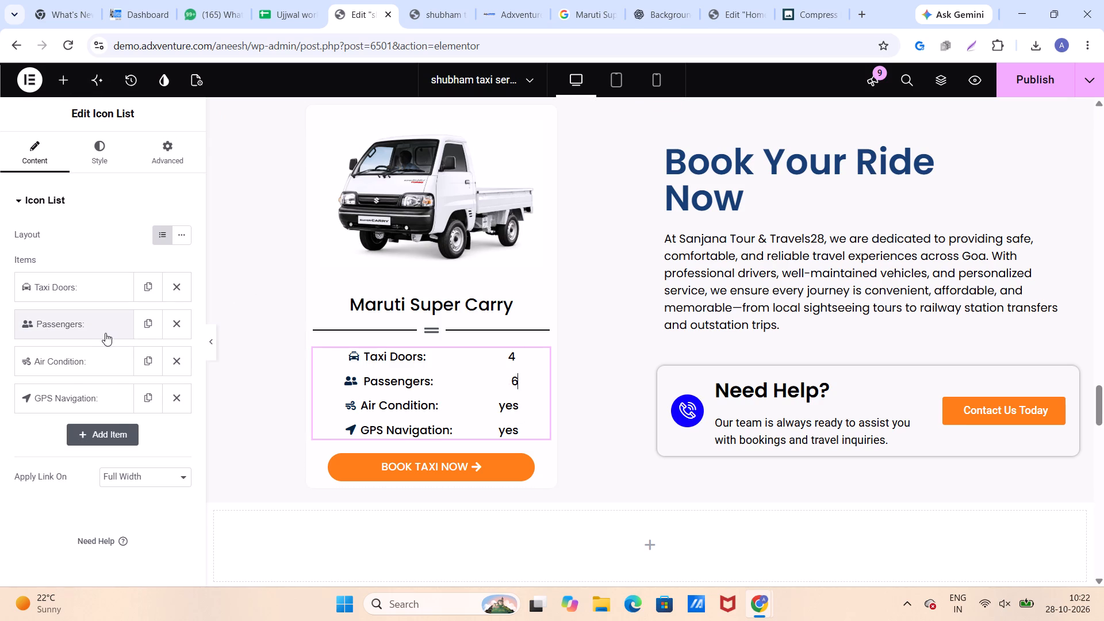
pyautogui.click(100, 332)
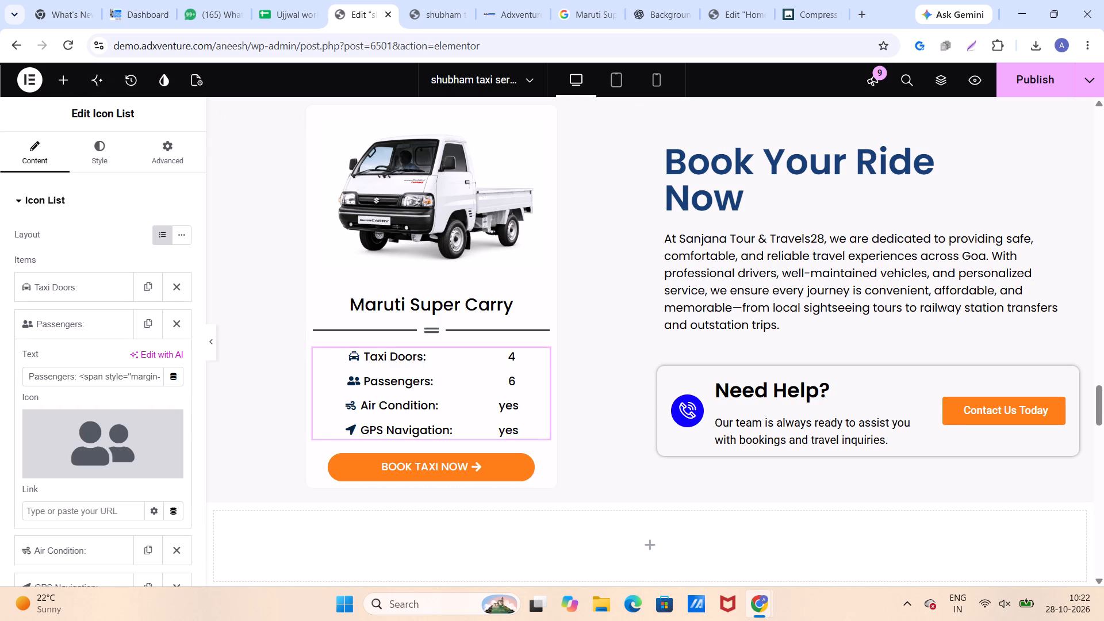
pyautogui.click(123, 374)
pyautogui.press('Right')
pyautogui.press('Right')
pyautogui.press('Right')
pyautogui.press('Right')
pyautogui.press('Right')
pyautogui.press('Right')
pyautogui.press('Right')
pyautogui.press('Right')
pyautogui.press('Right')
pyautogui.press('Right')
pyautogui.press('Right')
pyautogui.press('Right')
pyautogui.press('Right')
pyautogui.press('Right')
pyautogui.press('Right')
pyautogui.press('Right')
pyautogui.press('Right')
pyautogui.press('Right')
pyautogui.press('Right')
pyautogui.press('Right')
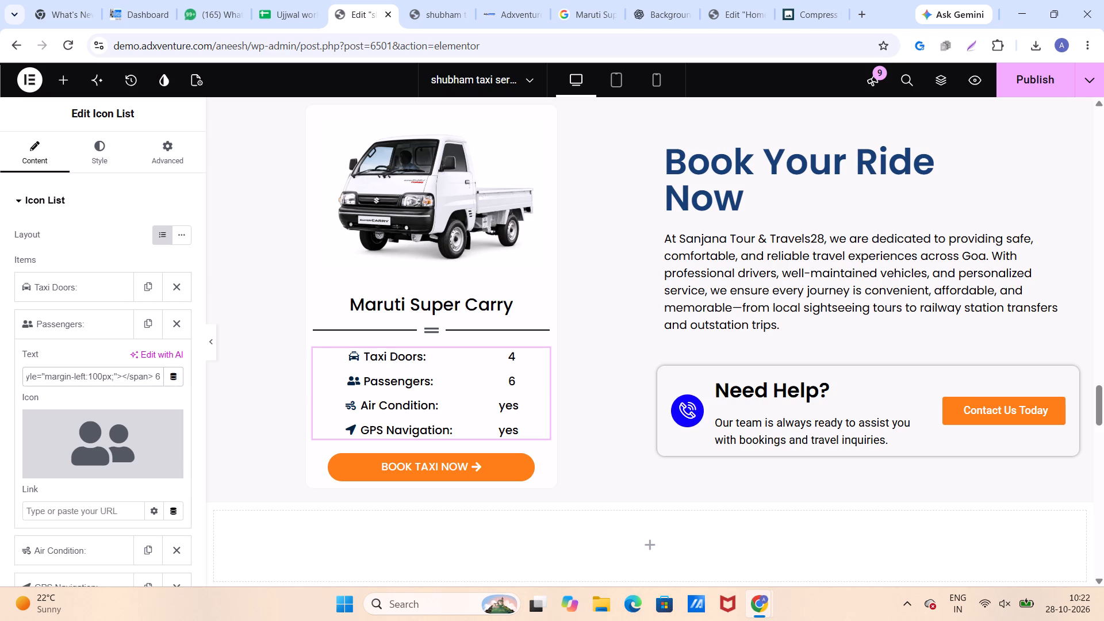
pyautogui.press('BackSpace')
pyautogui.press('3')
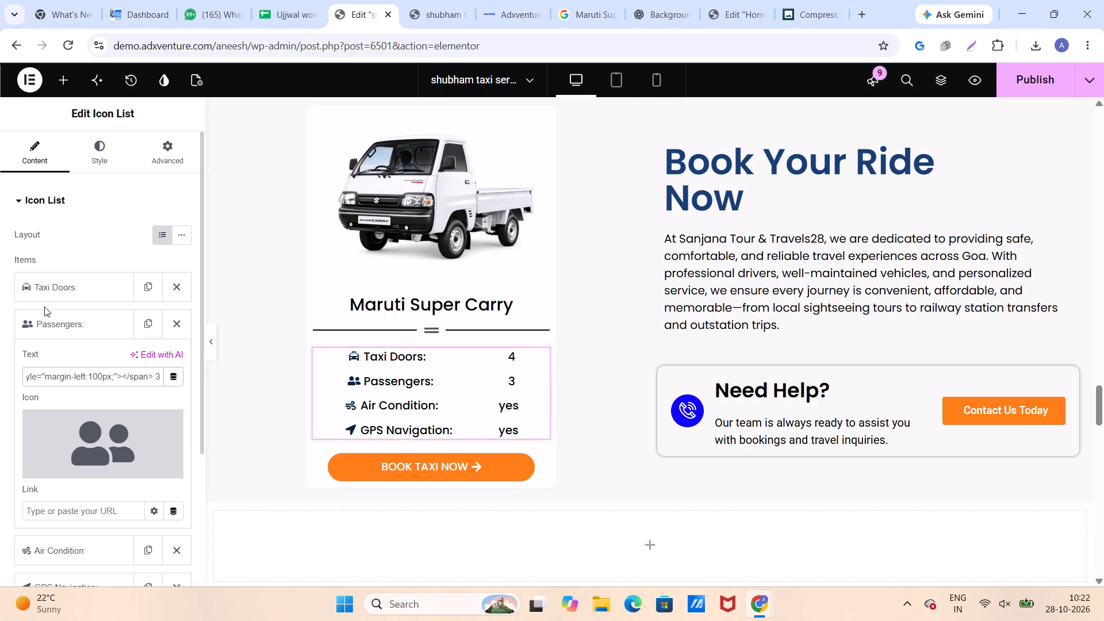
# Set the "Taxi Doors" value in the Maruti Super Carry card's icon list to 2.
pyautogui.click(41, 290)
pyautogui.click(141, 335)
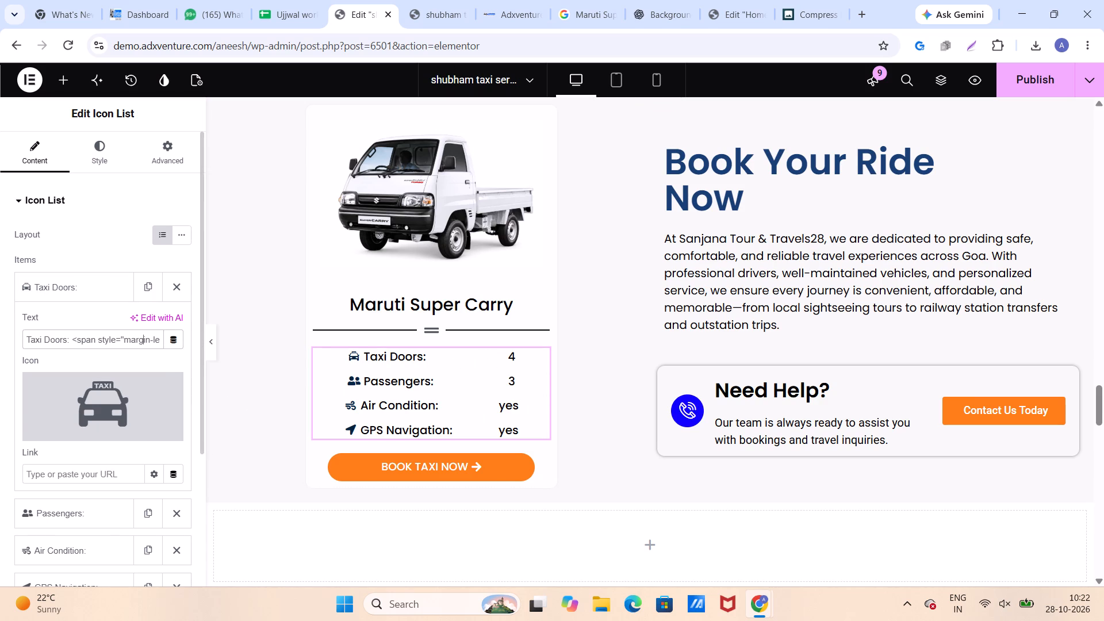
pyautogui.press('Right')
pyautogui.press('Right')
pyautogui.press('Right')
pyautogui.press('Right')
pyautogui.press('Right')
pyautogui.press('Right')
pyautogui.press('Right')
pyautogui.press('Right')
pyautogui.press('Right')
pyautogui.press('Right')
pyautogui.press('Right')
pyautogui.press('Right')
pyautogui.press('Right')
pyautogui.press('Right')
pyautogui.press('Right')
pyautogui.press('Right')
pyautogui.press('Right')
pyautogui.press('Right')
pyautogui.press('Right')
pyautogui.press('Right')
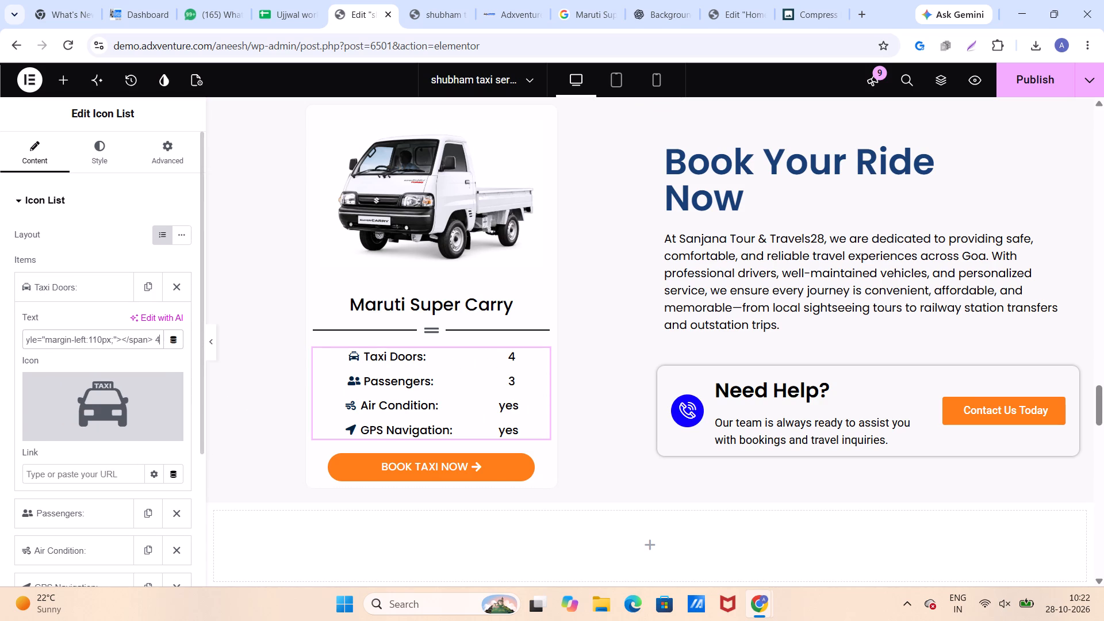
pyautogui.press('BackSpace')
pyautogui.press('2')
# Publish the updated page.
pyautogui.click(1019, 80)
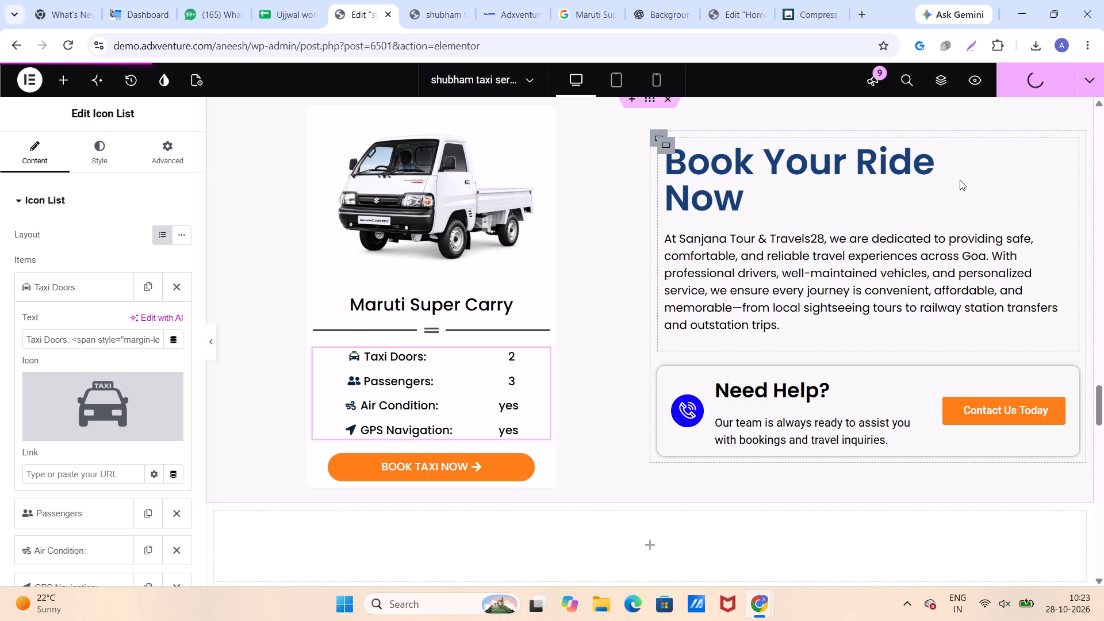
# Remove the dynamic Contact URL link from the card's "BOOK TAXI NOW" button.
pyautogui.click(467, 463)
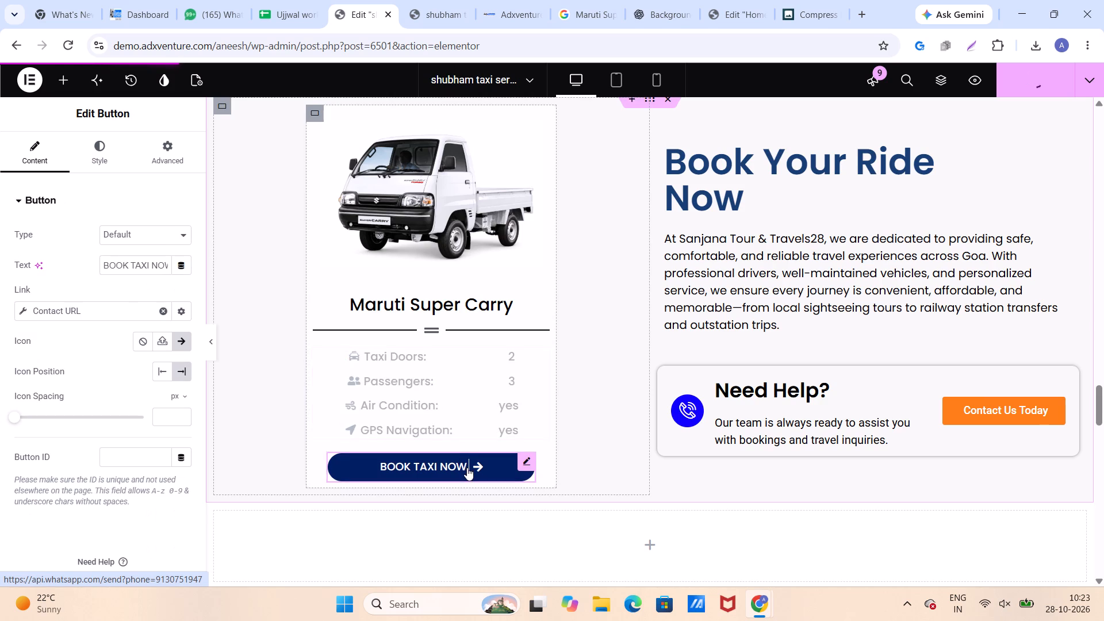
pyautogui.click(160, 312)
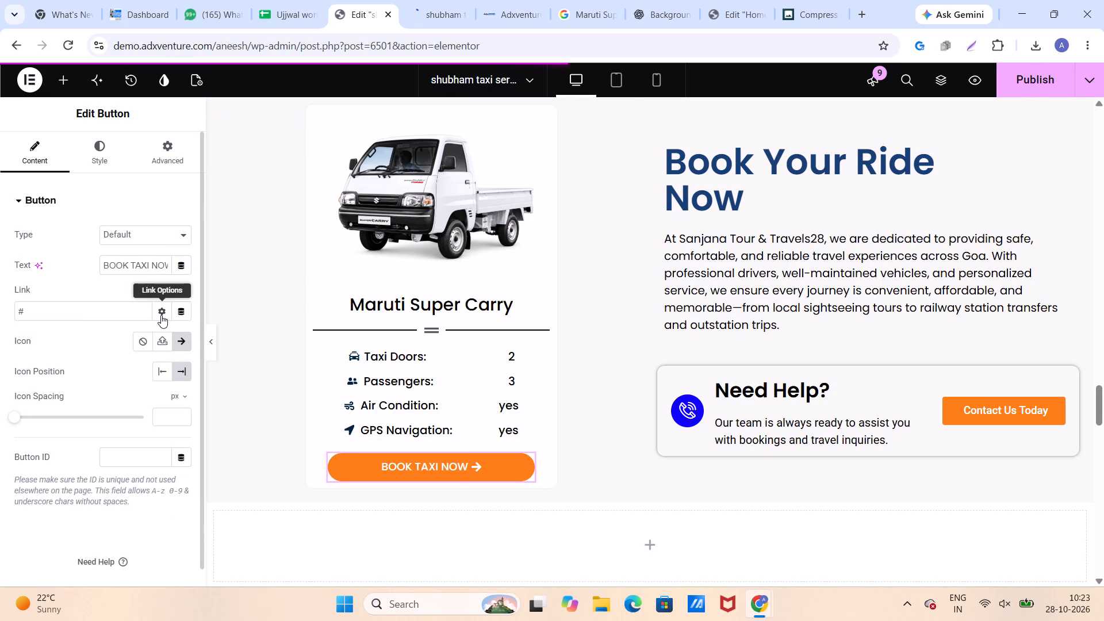
# Remove the dynamic Contact URL link from the "Contact Us Today" button in the Need Help box.
pyautogui.click(1019, 424)
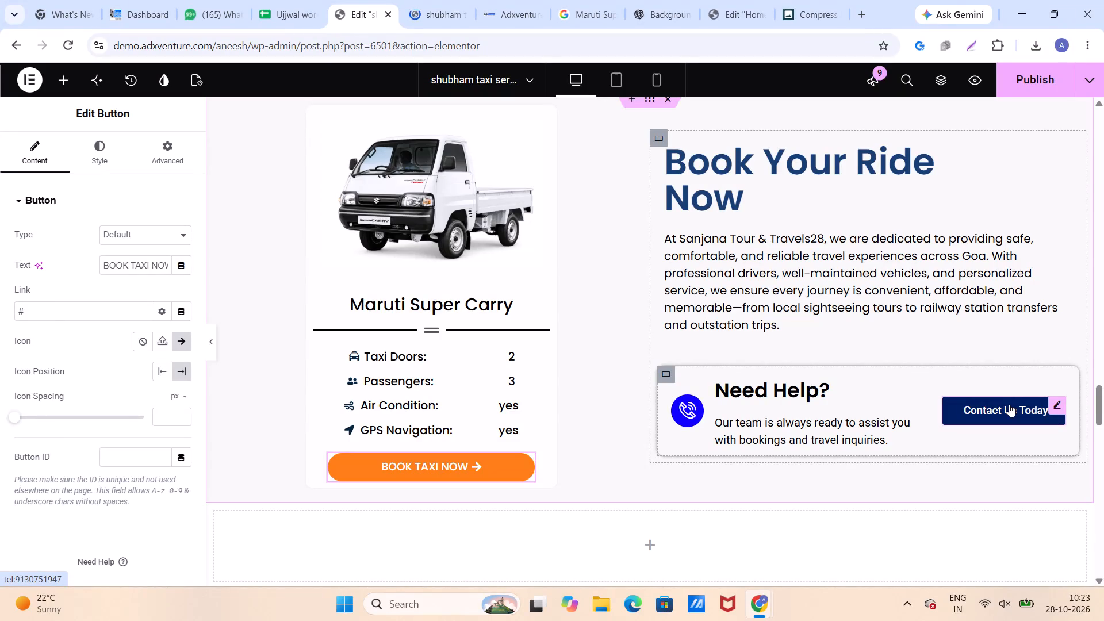
pyautogui.click(1009, 404)
pyautogui.click(162, 311)
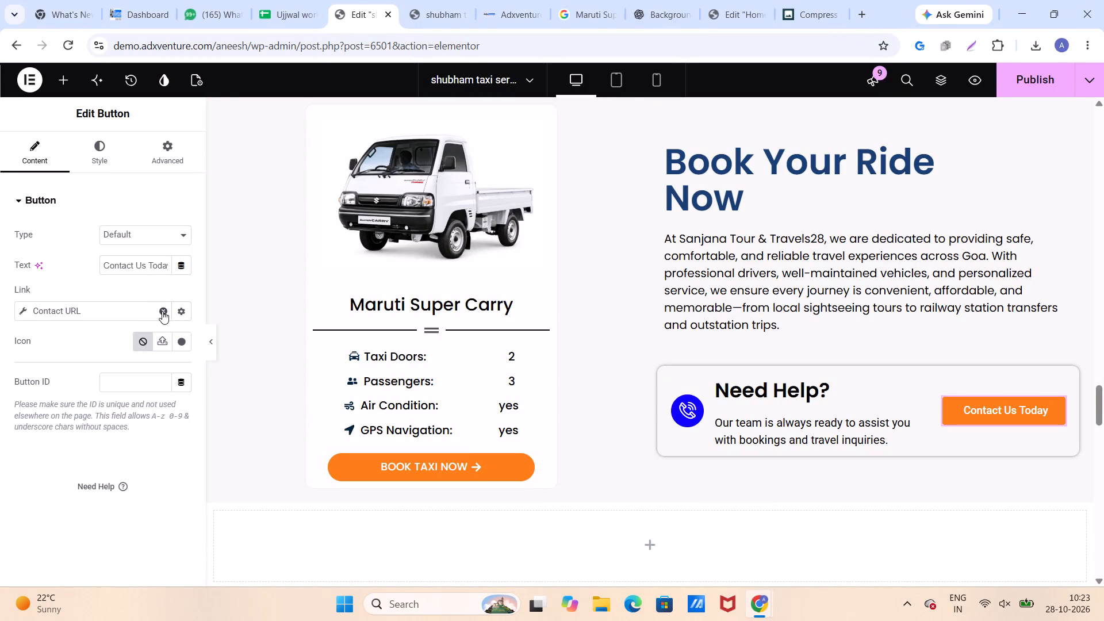
# Select the company name "Sanjana Tour & Travels28" in the paragraph under the "Book Your Ride Now" heading.
pyautogui.click(750, 257)
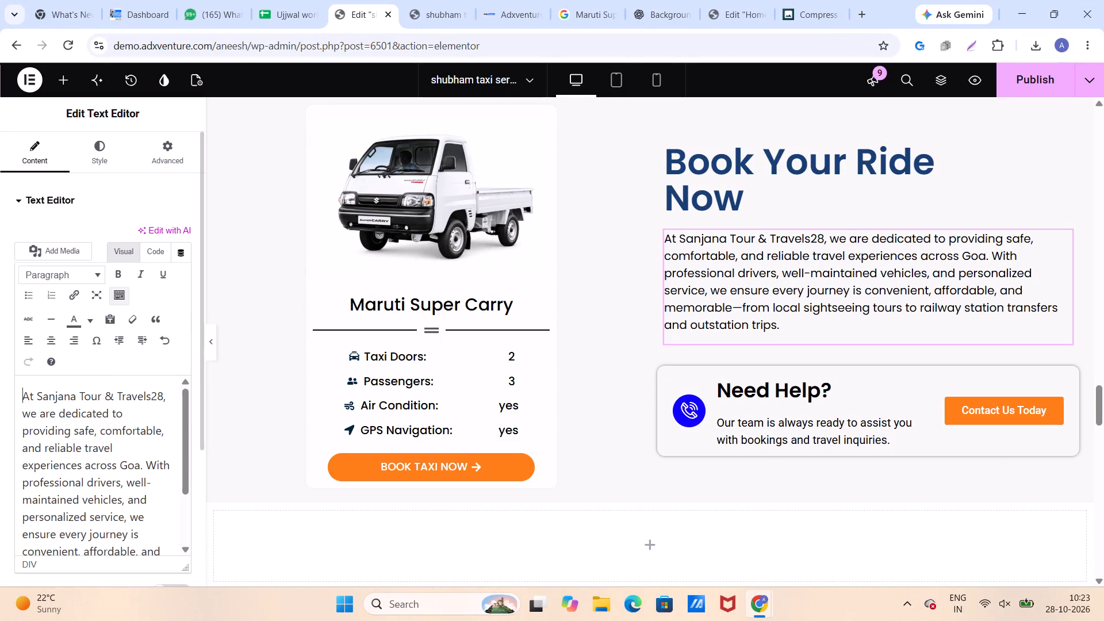
pyautogui.moveTo(163, 392); pyautogui.dragTo(44, 393)
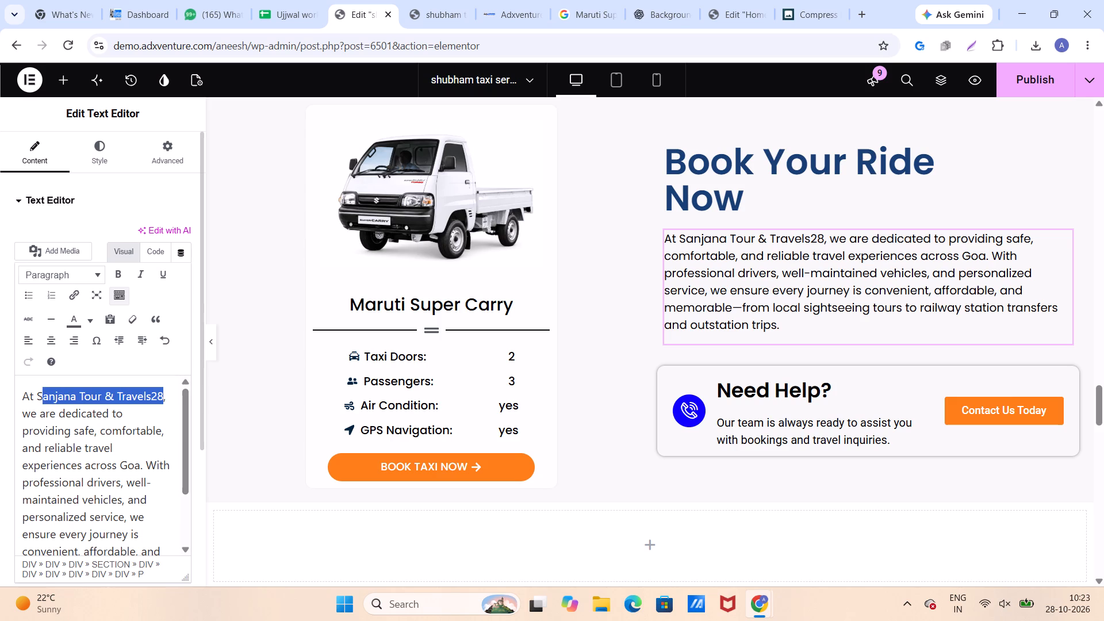
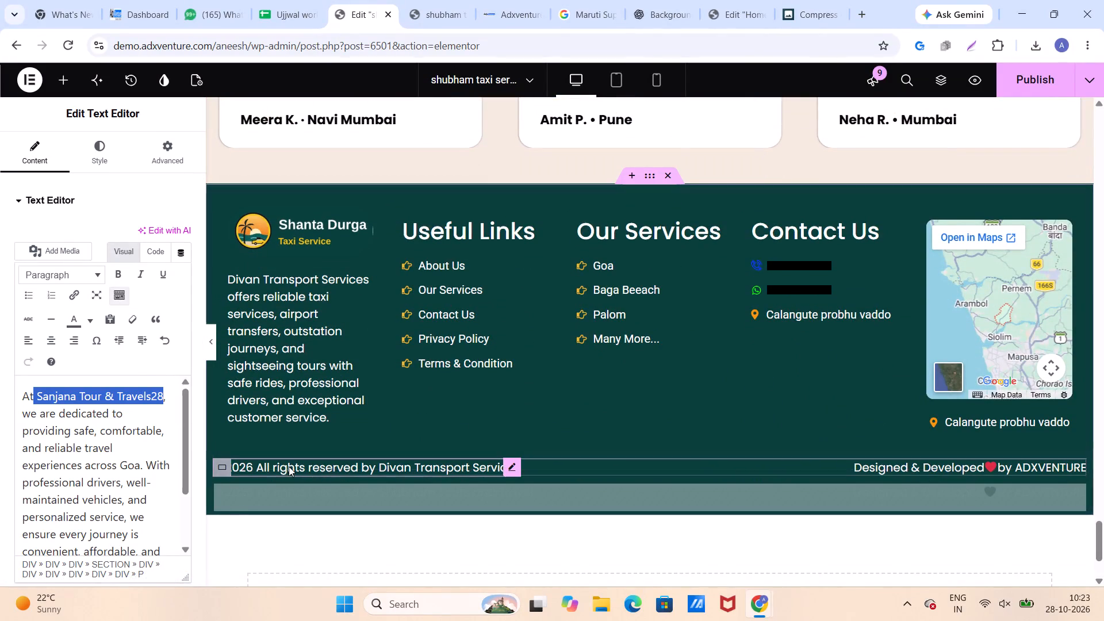
# Replace the company name in the "Book Your Ride Now" paragraph with "Divan Transport Services" copied from the footer copyright line.
pyautogui.click(289, 466)
pyautogui.moveTo(154, 414); pyautogui.dragTo(0, 432)
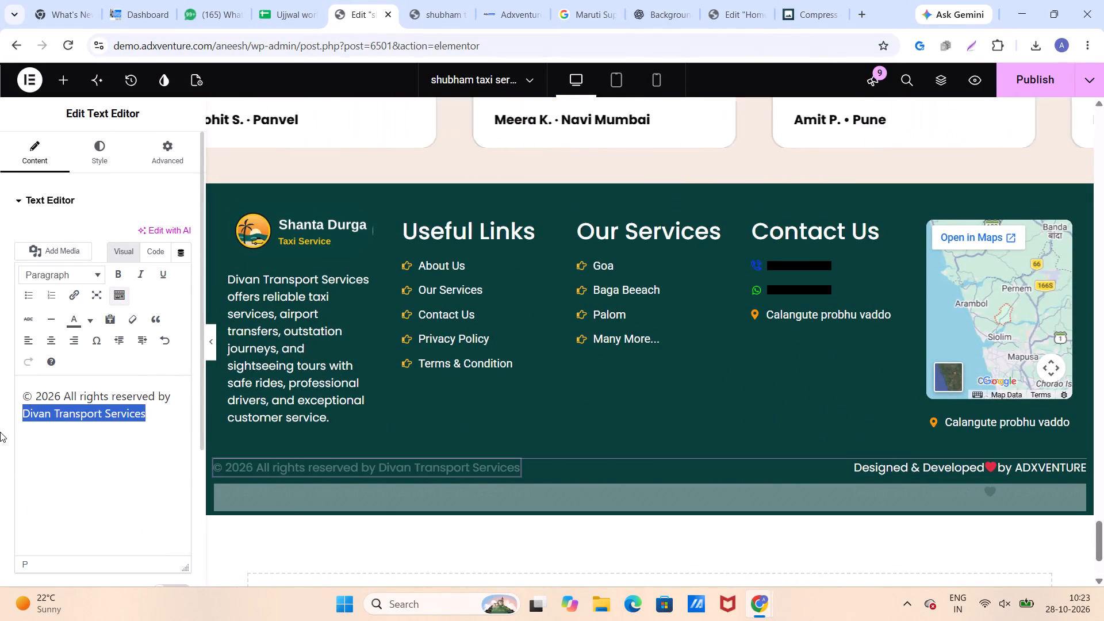
pyautogui.hotkey('ctrl', 'c')
pyautogui.scroll(2, 748, 296)
pyautogui.scroll(-1, 749, 295)
pyautogui.scroll(18, 750, 294)
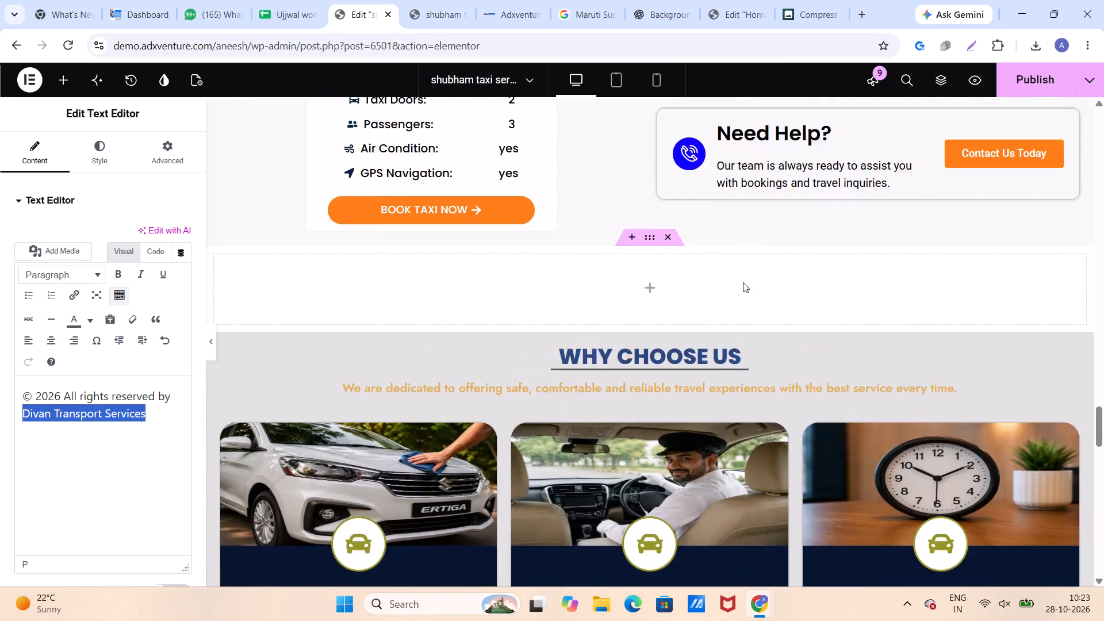
pyautogui.scroll(3, 743, 282)
pyautogui.scroll(-1, 743, 282)
pyautogui.scroll(6, 743, 282)
pyautogui.scroll(-3, 739, 280)
pyautogui.click(761, 319)
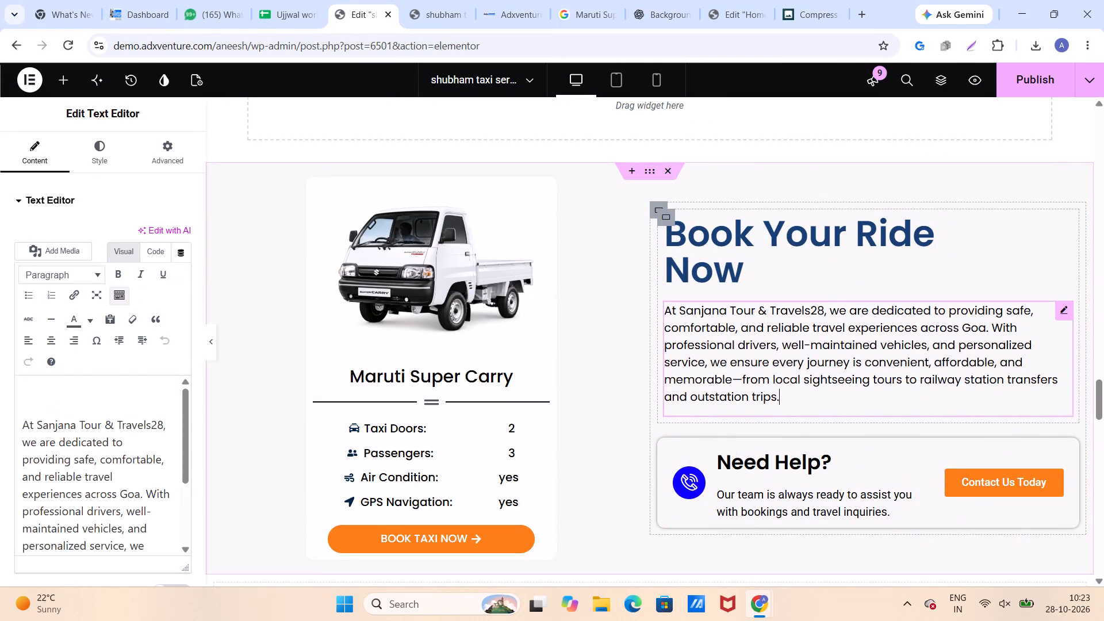
pyautogui.moveTo(164, 393); pyautogui.dragTo(37, 386)
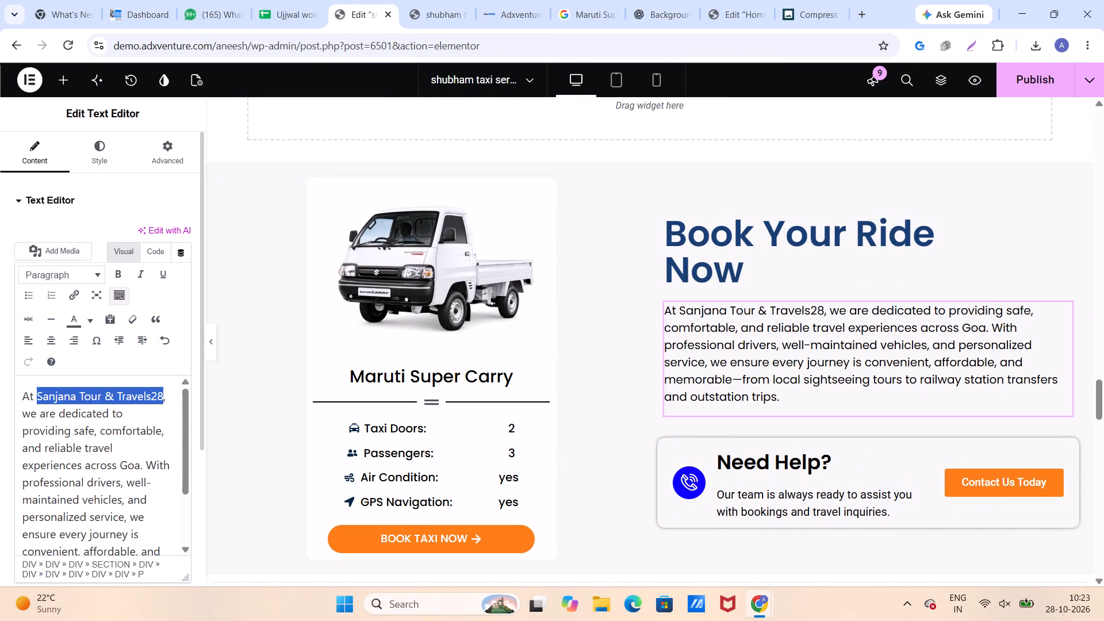
pyautogui.hotkey('ctrl', 'v')
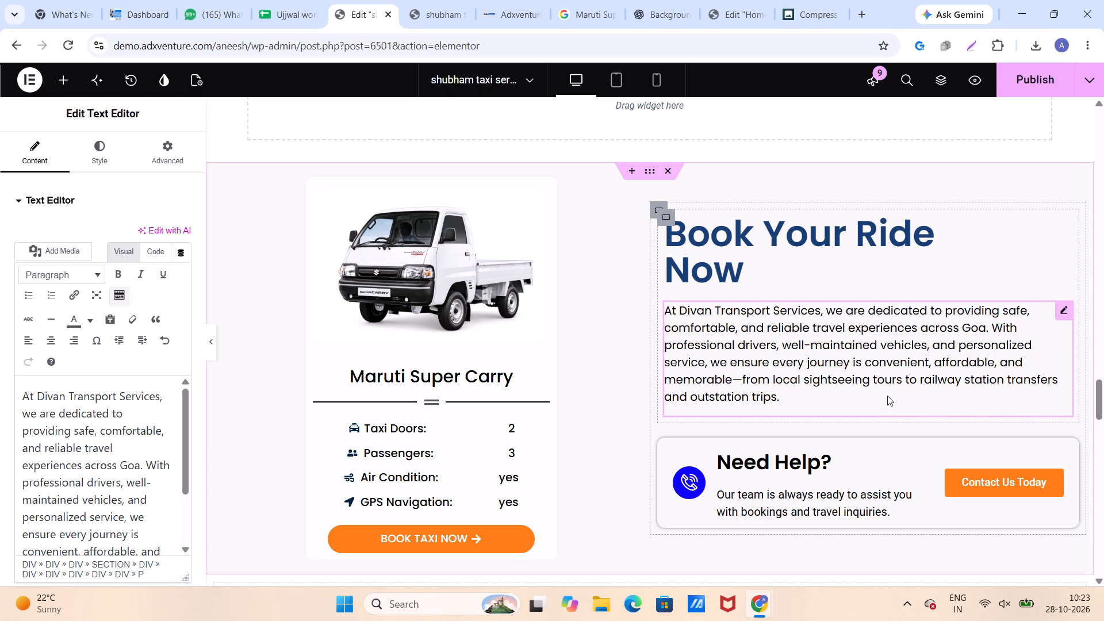
pyautogui.scroll(-3, 832, 390)
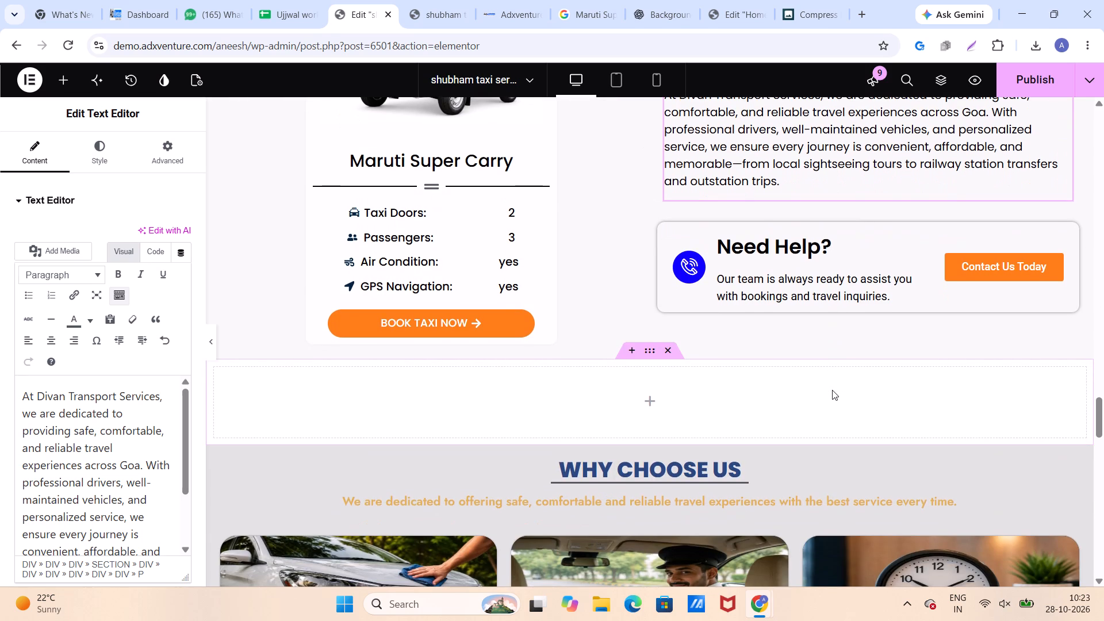
pyautogui.scroll(5, 833, 387)
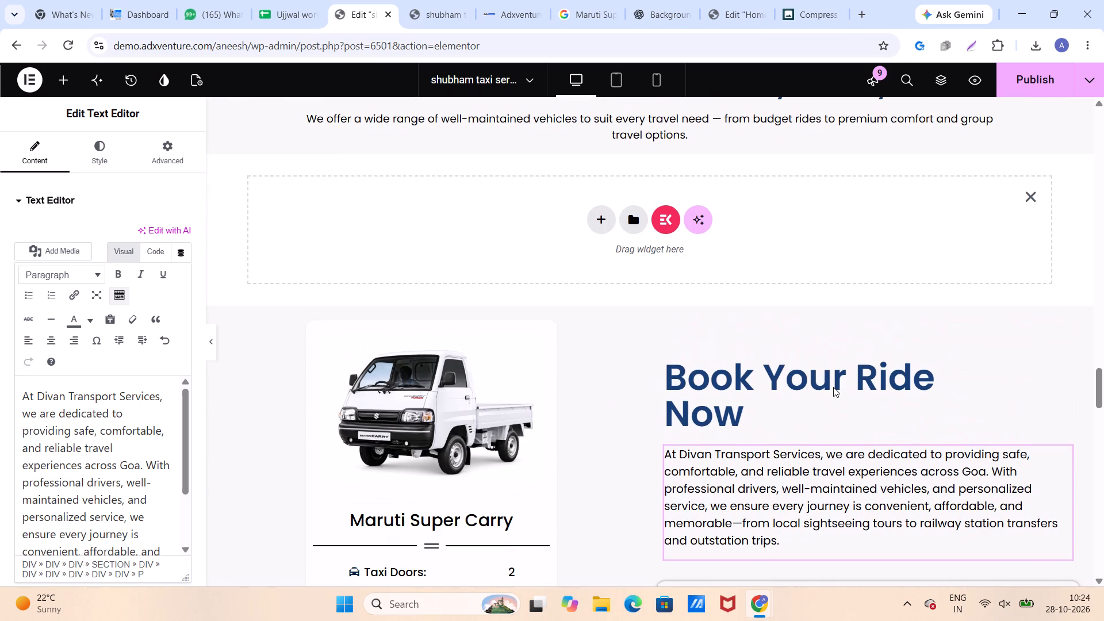
pyautogui.scroll(3, 833, 387)
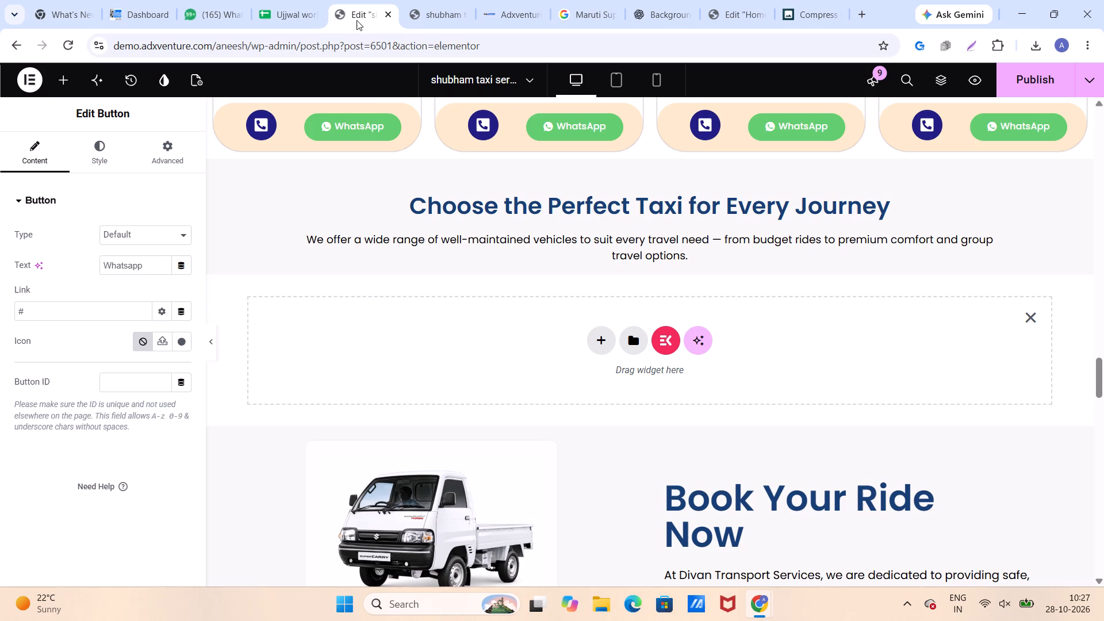
# Copy the company name "Divan Transport Services" from the subheading in the About Us section.
pyautogui.scroll(-1, 494, 329)
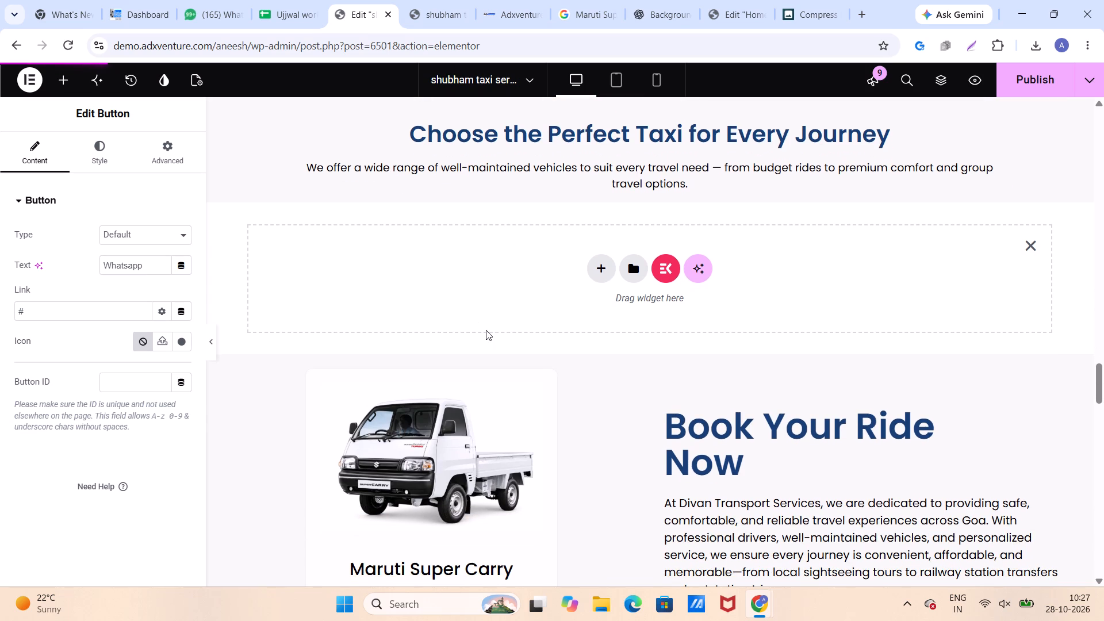
pyautogui.scroll(2, 486, 330)
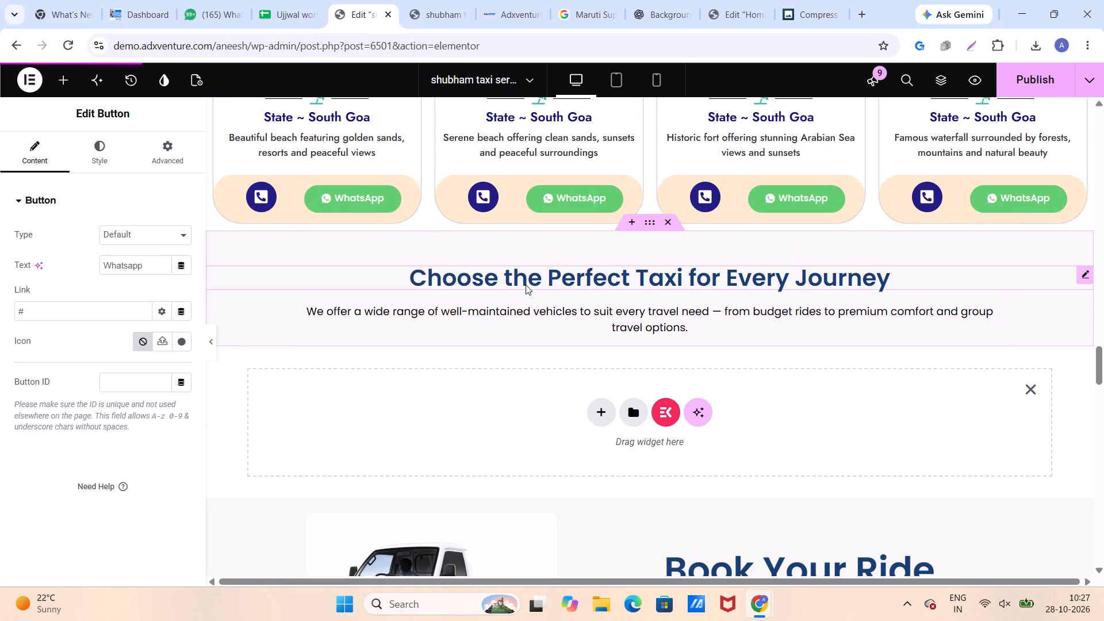
pyautogui.click(526, 285)
pyautogui.scroll(2, 141, 312)
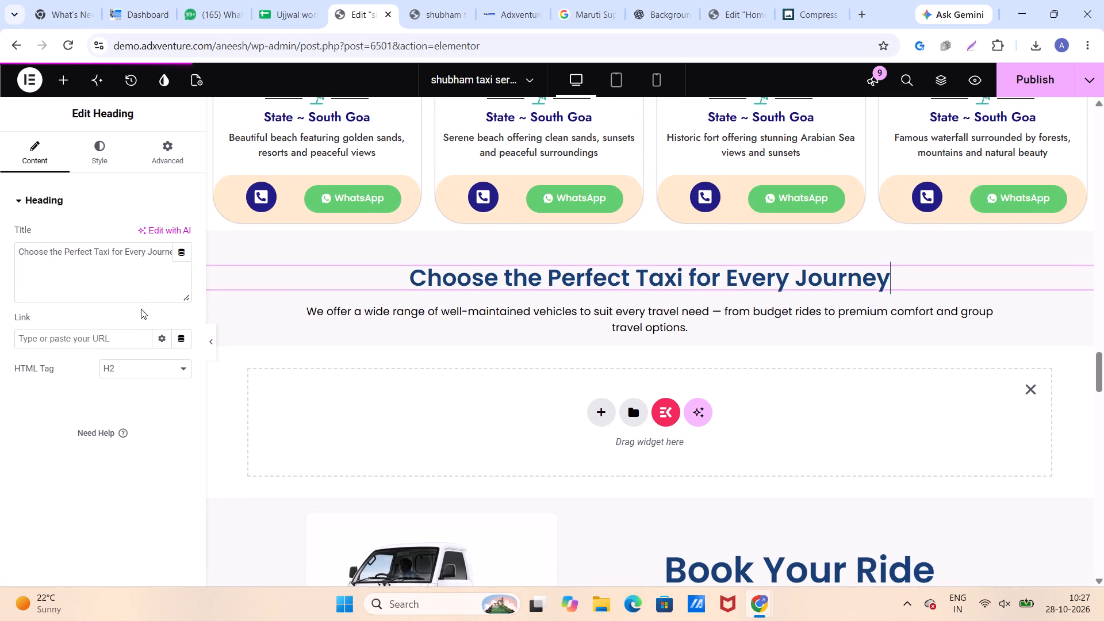
pyautogui.scroll(15, 448, 289)
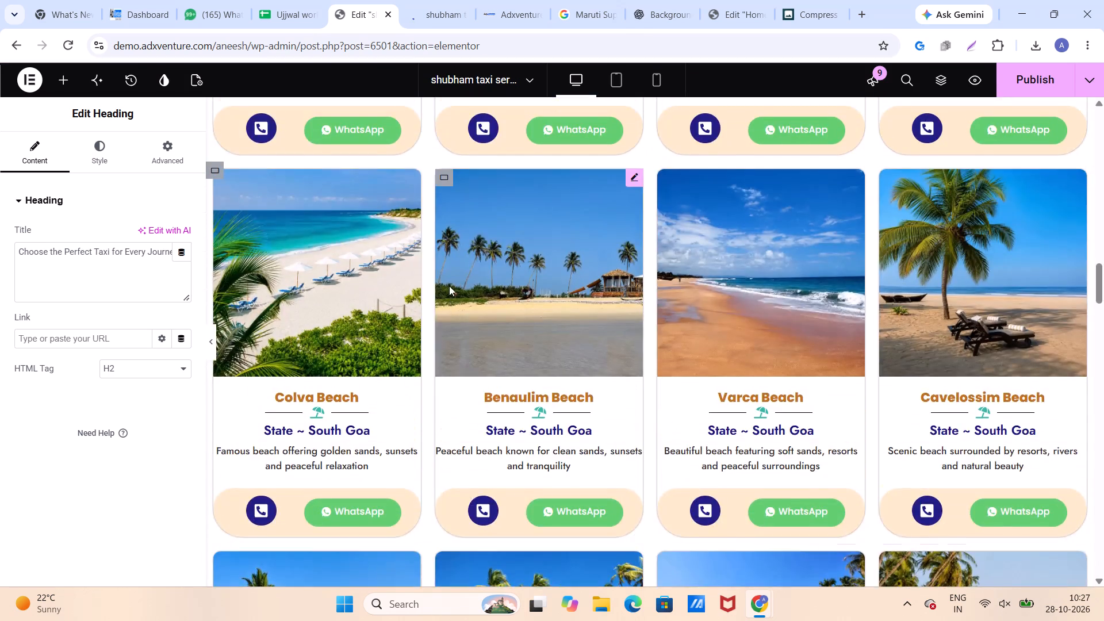
pyautogui.scroll(3, 449, 286)
pyautogui.scroll(18, 448, 286)
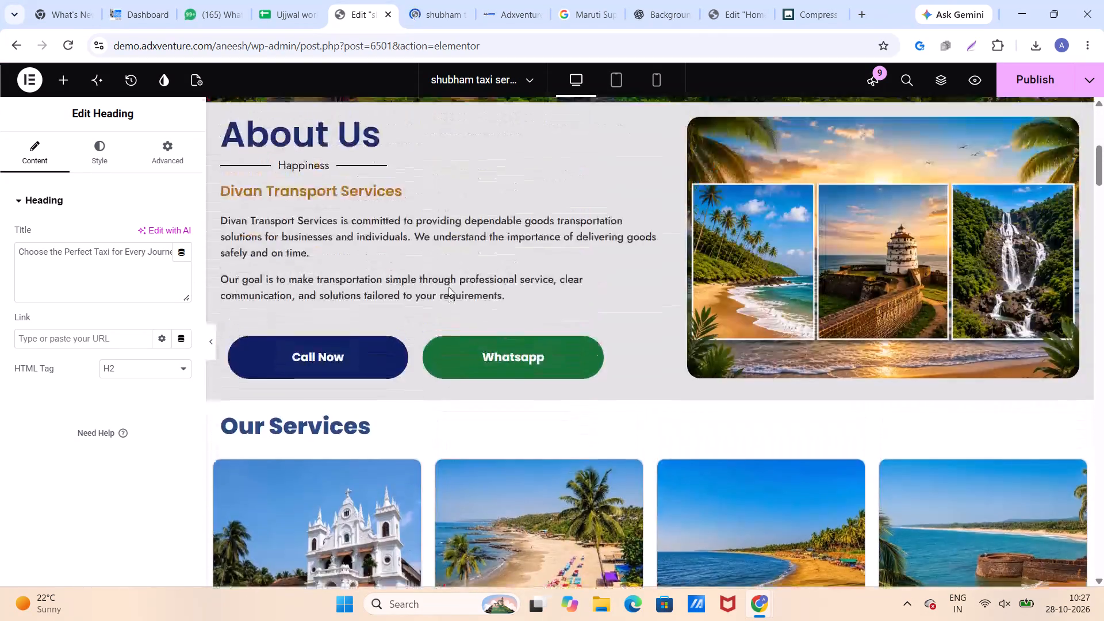
pyautogui.scroll(3, 448, 287)
pyautogui.scroll(-2, 448, 287)
pyautogui.click(309, 338)
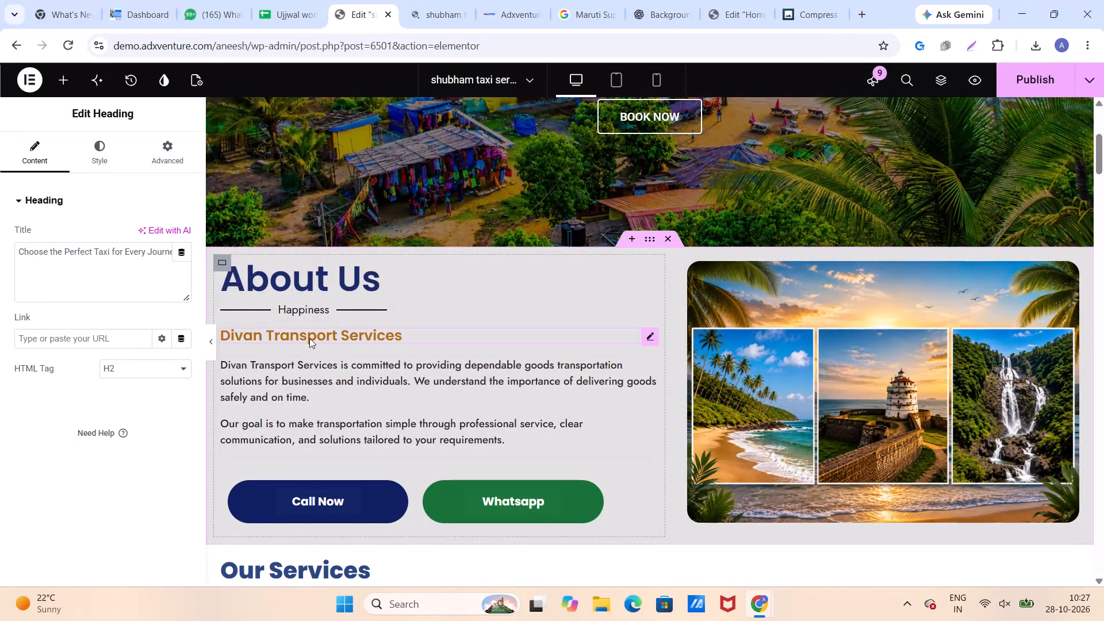
pyautogui.moveTo(129, 251); pyautogui.dragTo(29, 267)
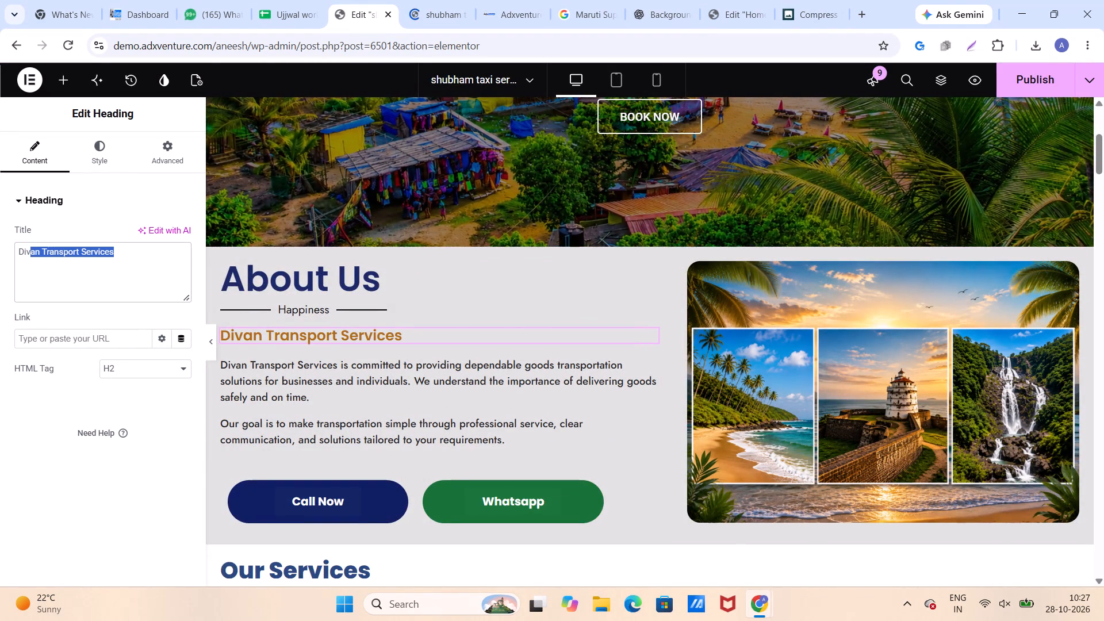
pyautogui.moveTo(29, 267); pyautogui.dragTo(14, 252)
pyautogui.hotkey('ctrl', 'c')
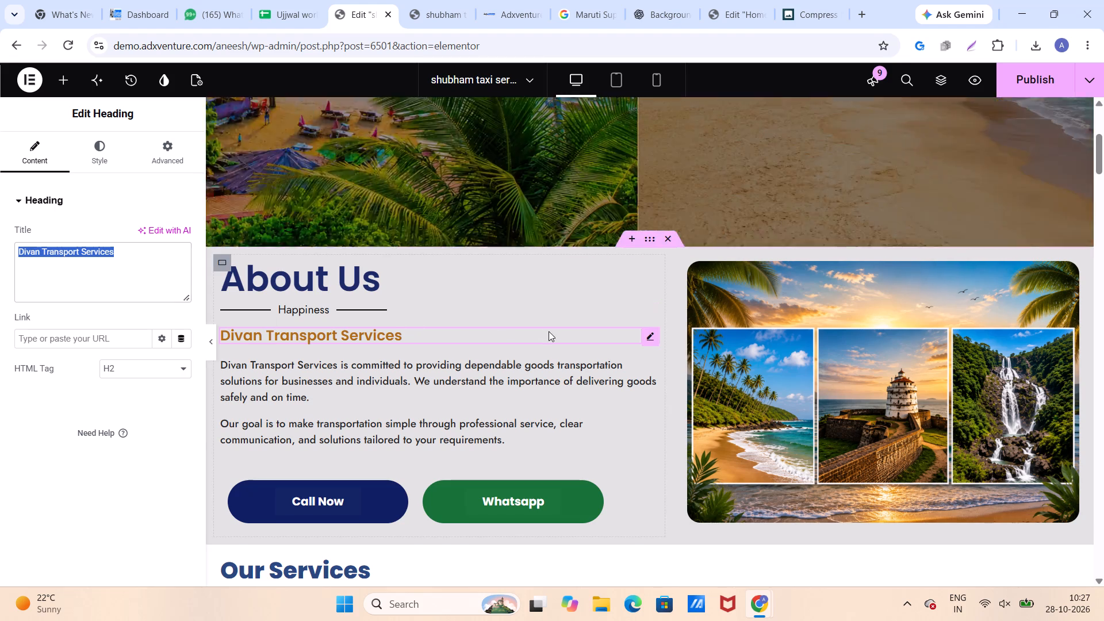
# Replace "Taxi for" in the "Choose the Perfect Taxi for Every Journey" heading with the copied "Divan Transport Services".
pyautogui.scroll(-3, 549, 331)
pyautogui.scroll(1, 549, 331)
pyautogui.scroll(-3, 549, 331)
pyautogui.scroll(1, 547, 333)
pyautogui.scroll(-1, 547, 333)
pyautogui.scroll(1, 547, 334)
pyautogui.scroll(-5, 547, 334)
pyautogui.scroll(1, 545, 335)
pyautogui.scroll(-11, 545, 335)
pyautogui.scroll(1, 544, 335)
pyautogui.scroll(-9, 544, 335)
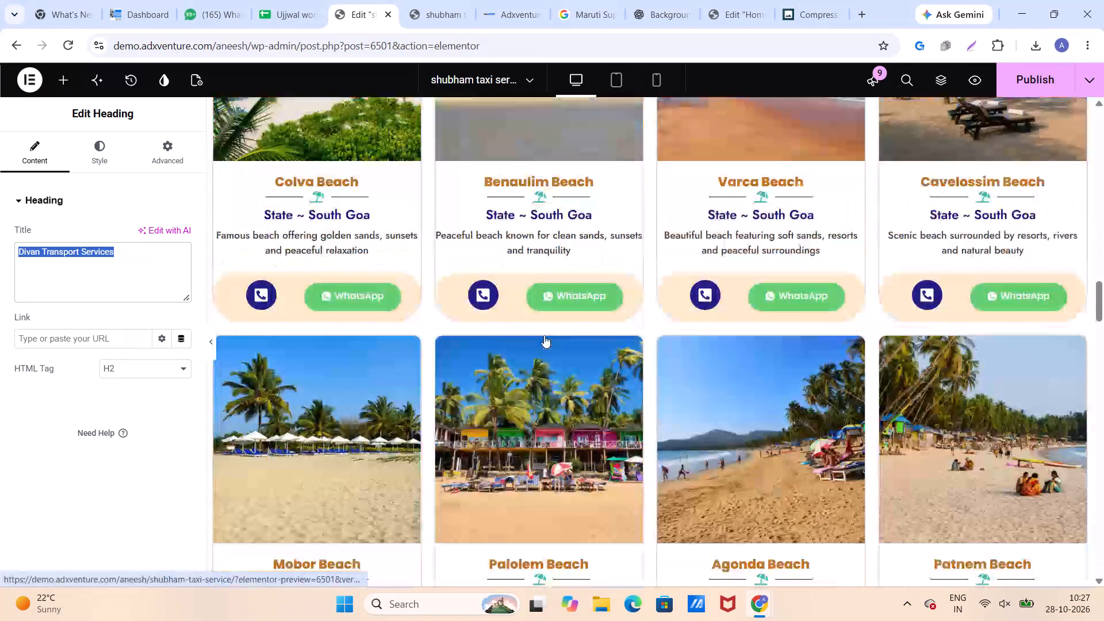
pyautogui.scroll(-15, 544, 335)
pyautogui.scroll(3, 544, 337)
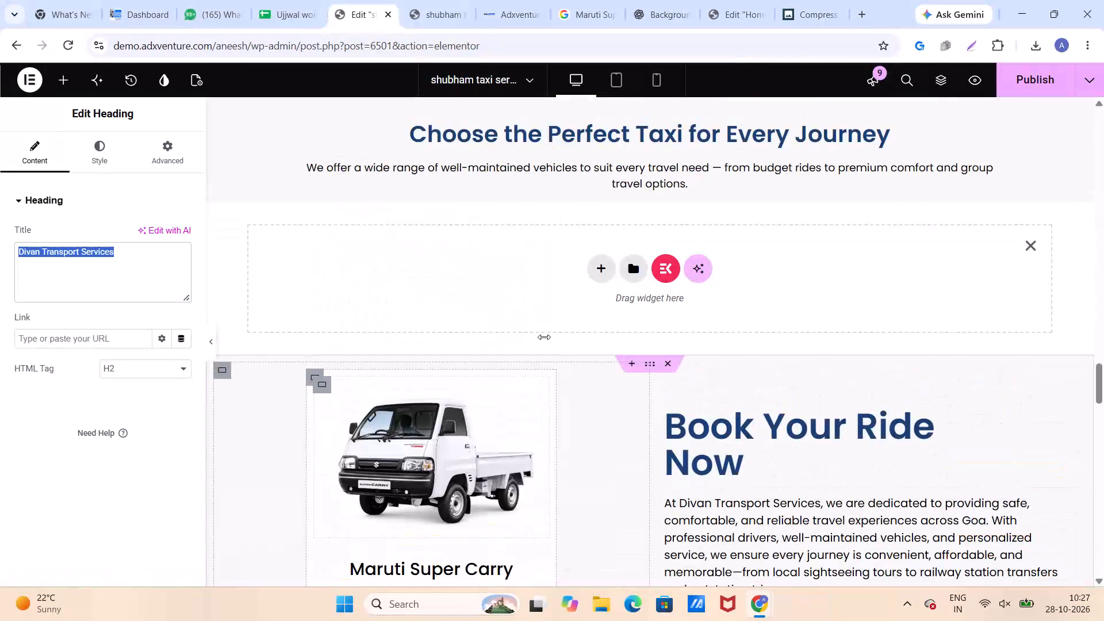
pyautogui.scroll(3, 544, 337)
pyautogui.click(551, 351)
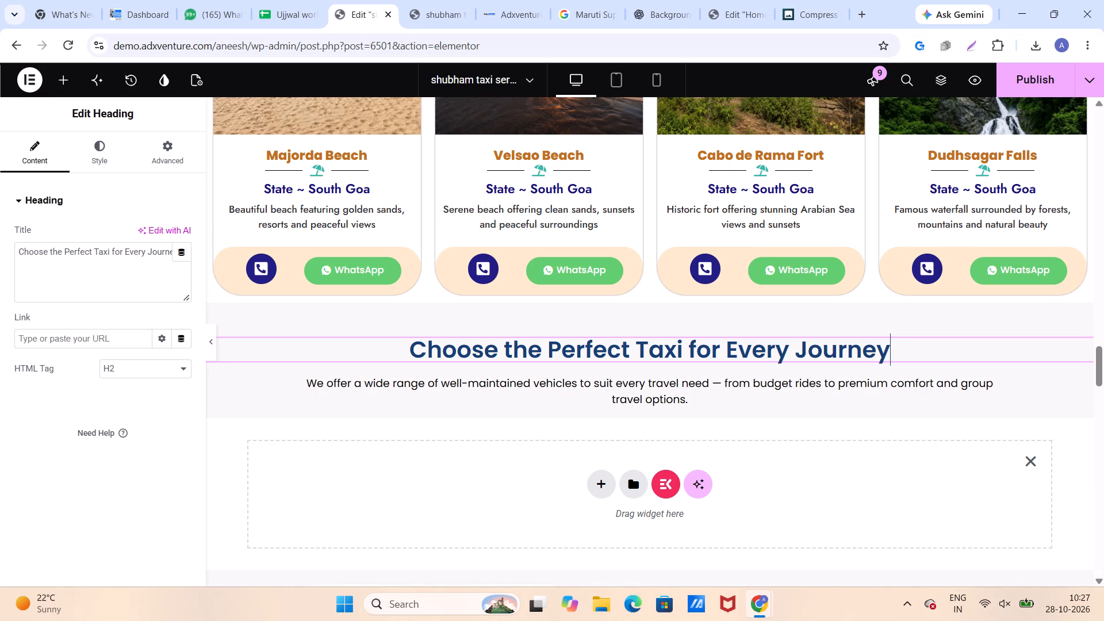
pyautogui.moveTo(123, 252); pyautogui.dragTo(97, 254)
pyautogui.moveTo(97, 254); pyautogui.dragTo(98, 252)
pyautogui.moveTo(98, 252); pyautogui.dragTo(96, 248)
pyautogui.hotkey('ctrl', 'v')
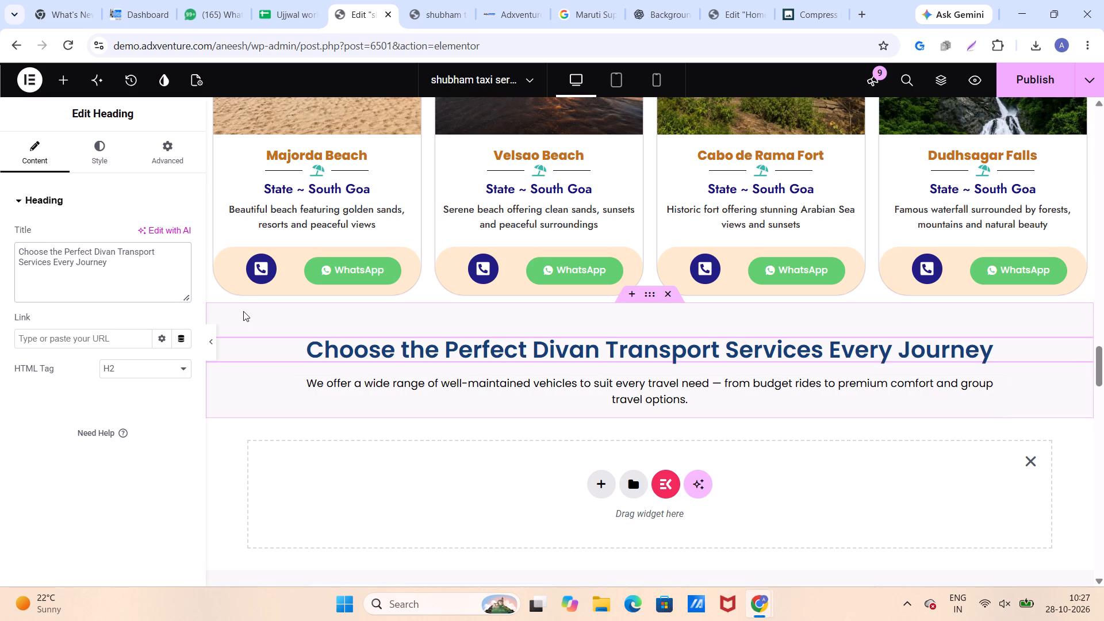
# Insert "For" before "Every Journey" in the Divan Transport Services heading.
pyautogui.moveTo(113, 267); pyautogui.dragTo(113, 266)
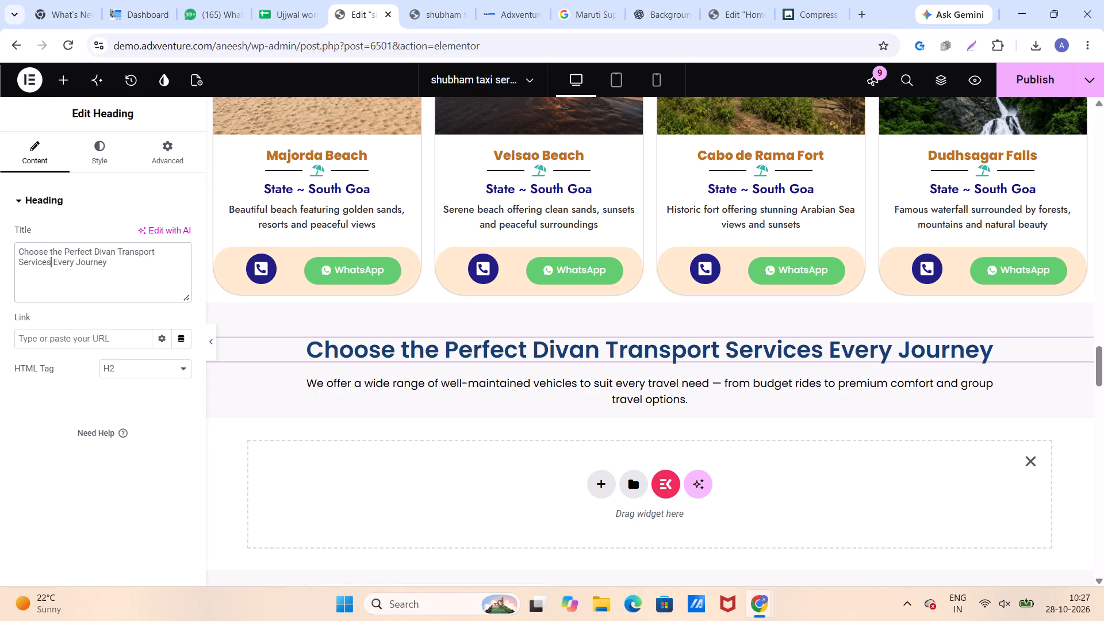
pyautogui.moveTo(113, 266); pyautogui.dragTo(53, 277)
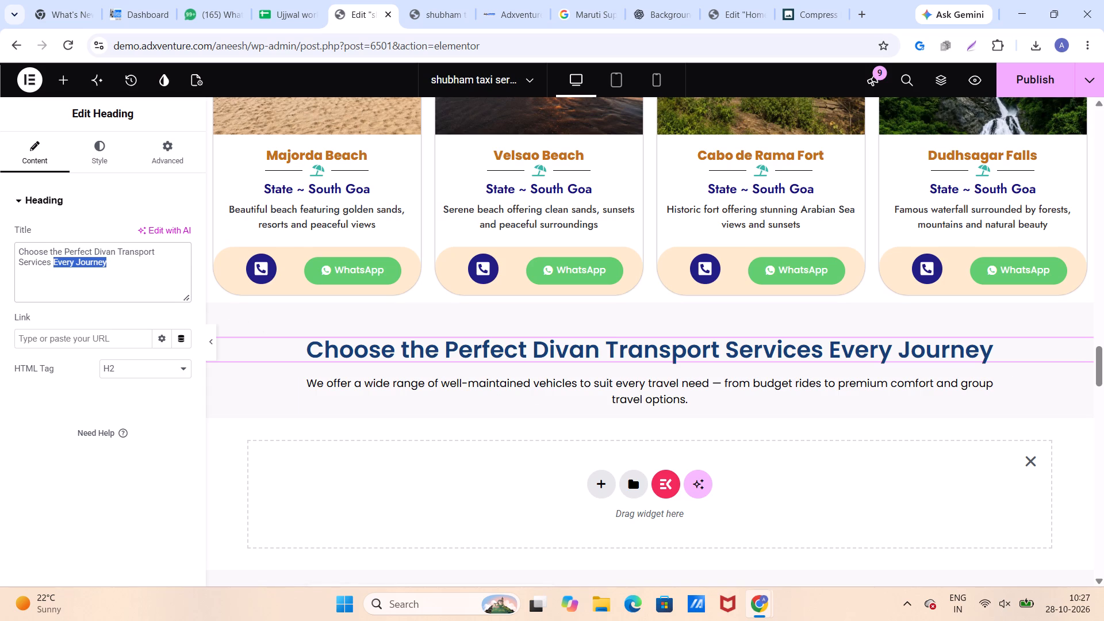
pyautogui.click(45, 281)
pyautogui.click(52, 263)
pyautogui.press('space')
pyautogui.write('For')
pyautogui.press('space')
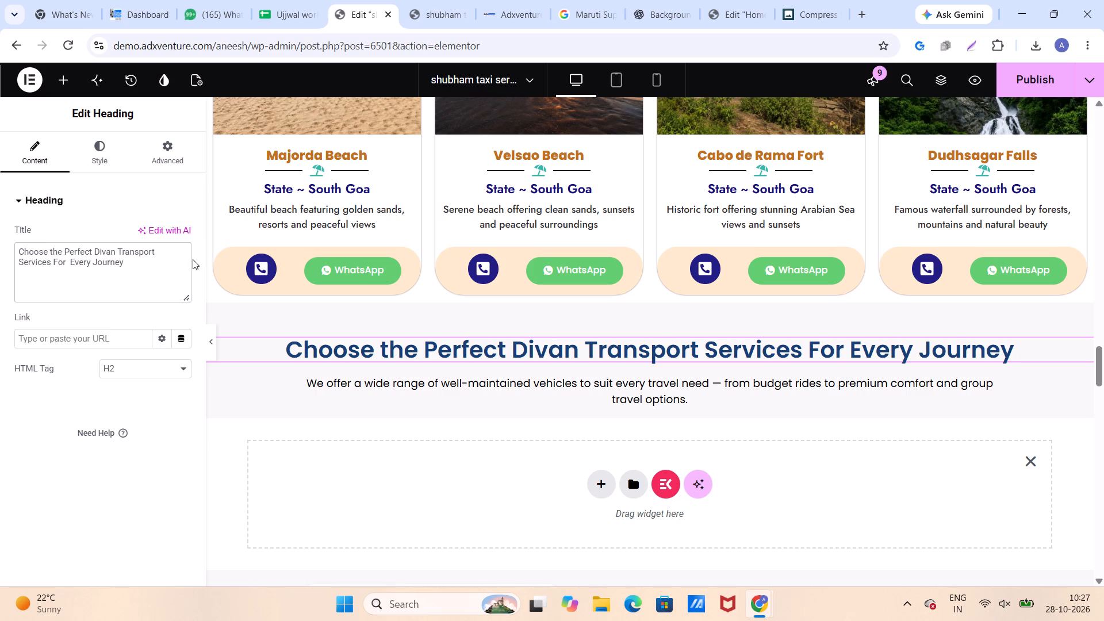
# Delete "For Every Journey" from the end of the heading so it reads "Choose the Perfect Divan Transport Services".
pyautogui.moveTo(136, 260); pyautogui.dragTo(52, 263)
pyautogui.press('BackSpace')
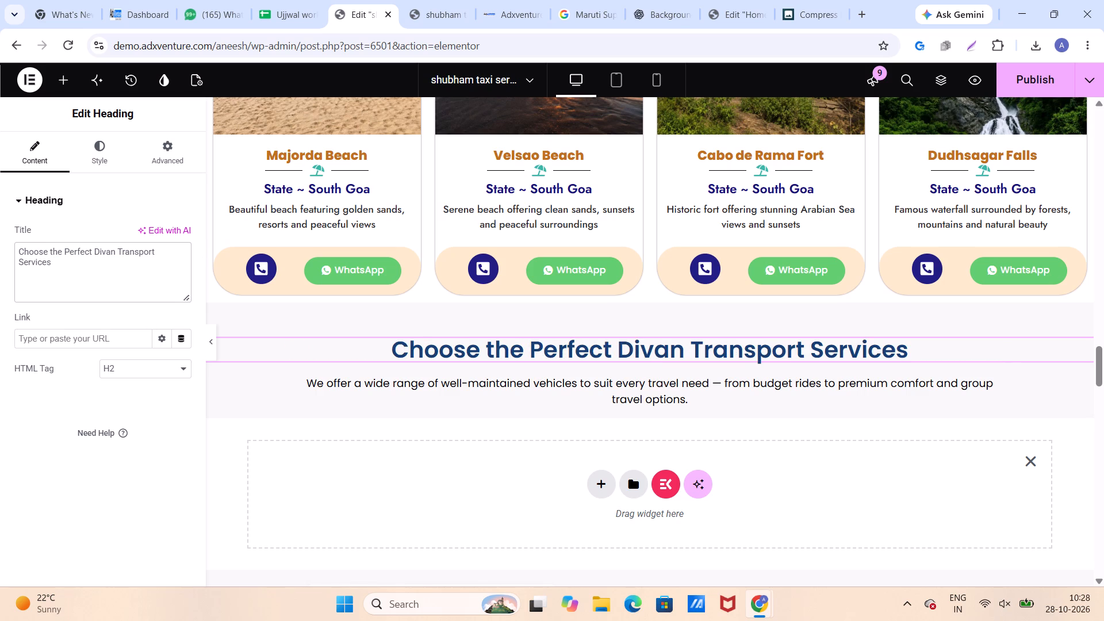
# Replace the Well Maintained Cars card image in the Why Choose Us section with the white Maruti Super Carry picture from the media library.
pyautogui.scroll(-6, 548, 369)
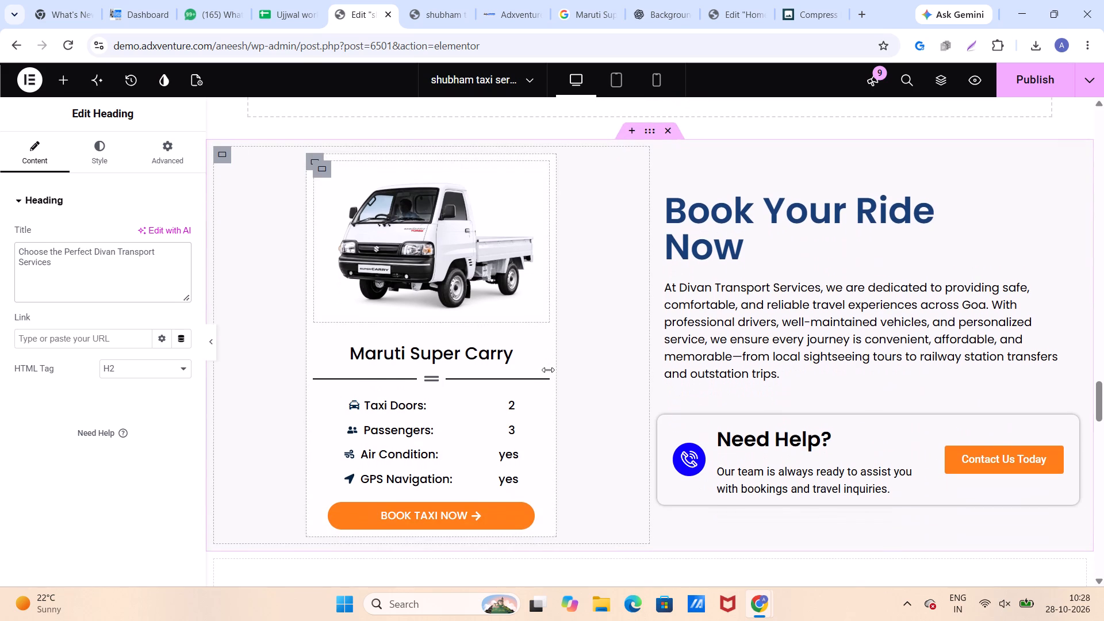
pyautogui.scroll(-7, 540, 379)
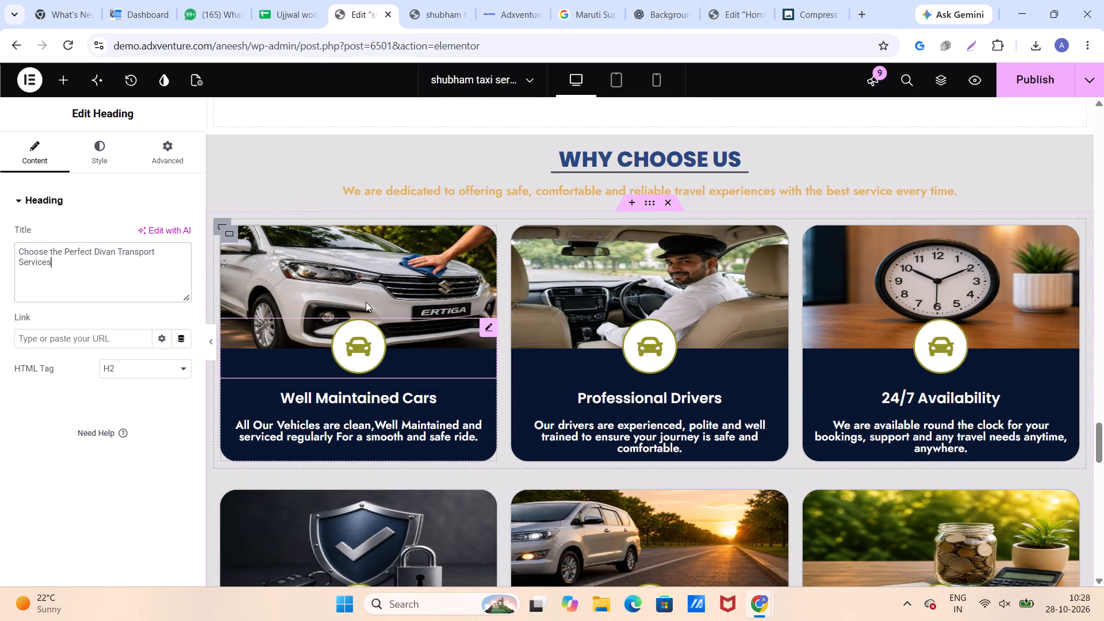
pyautogui.click(366, 274)
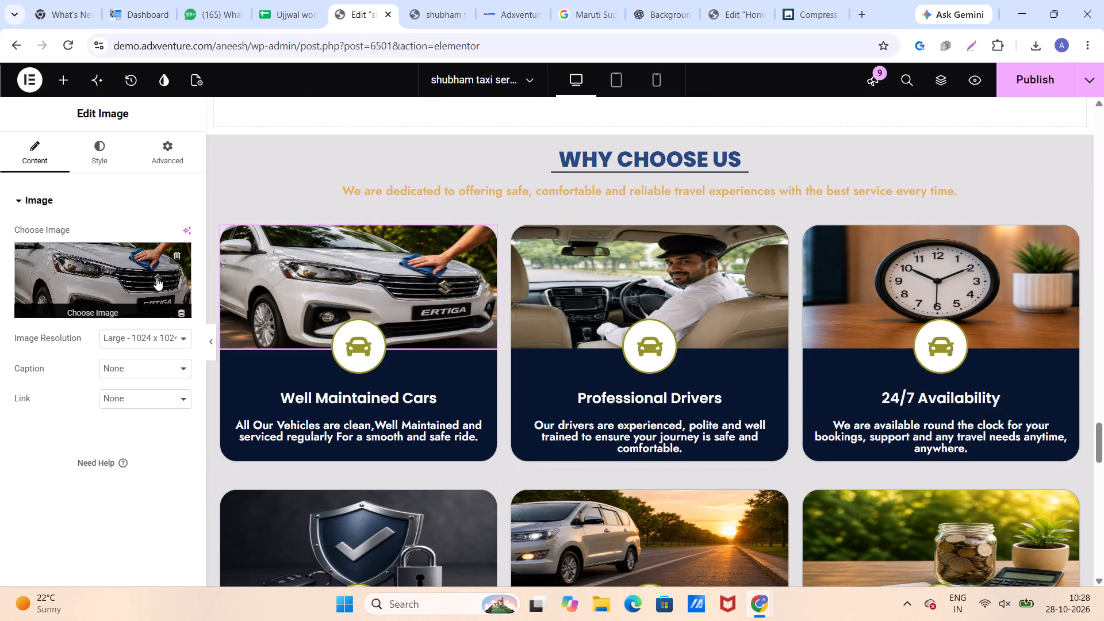
pyautogui.click(156, 278)
pyautogui.click(258, 269)
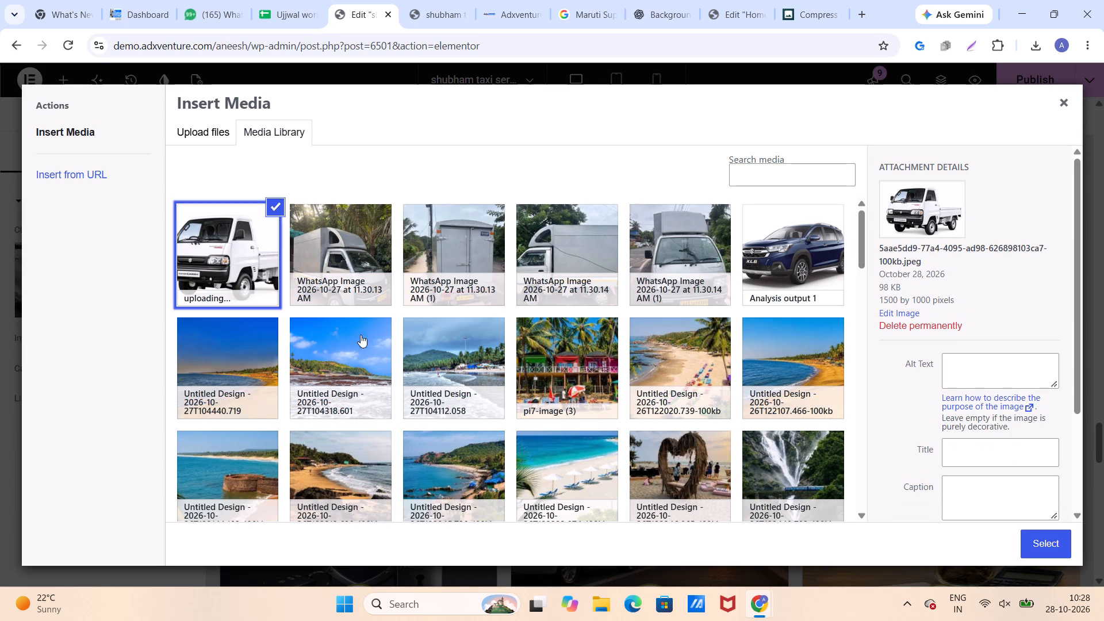
pyautogui.click(1040, 538)
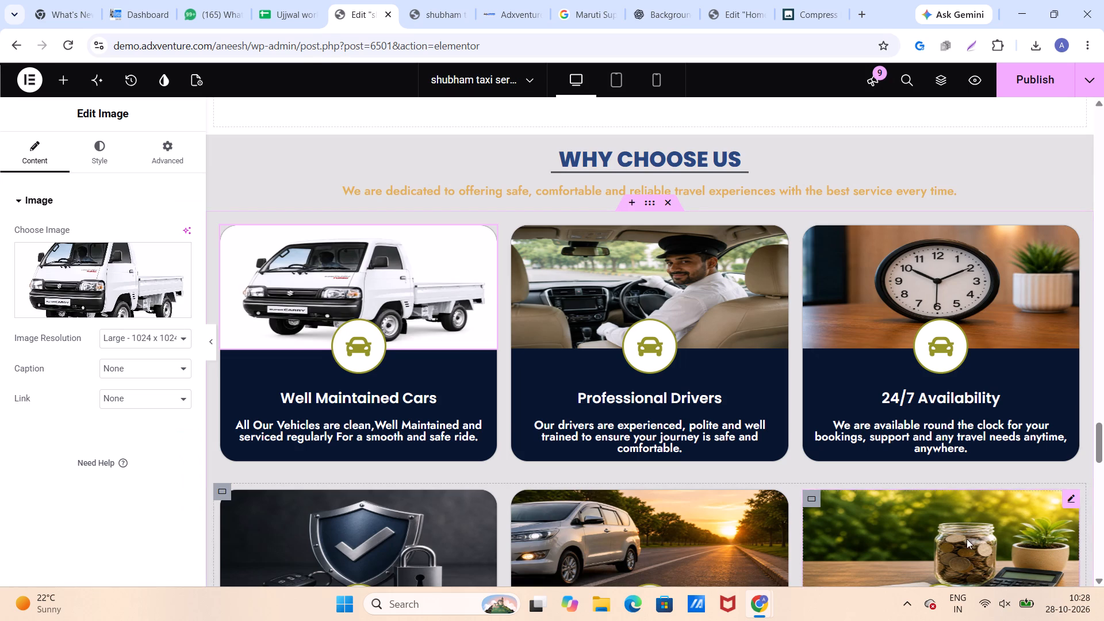
# Review the Why Choose Us cards, the gallery, the testimonials and the footer for remaining content to adapt.
pyautogui.scroll(1, 439, 388)
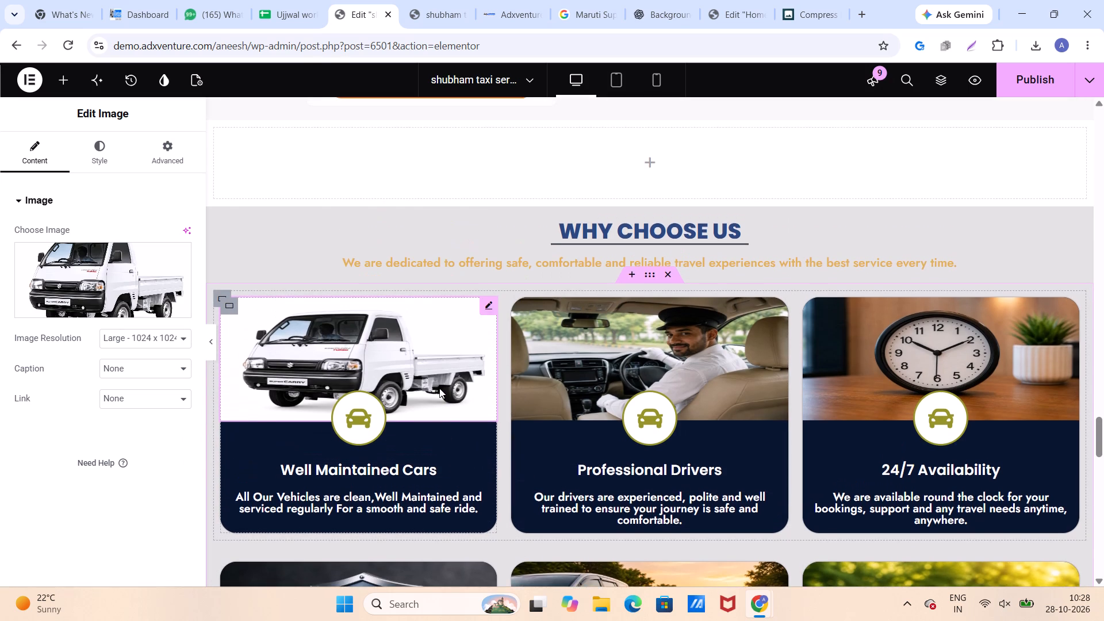
pyautogui.scroll(-5, 439, 388)
pyautogui.scroll(1, 437, 391)
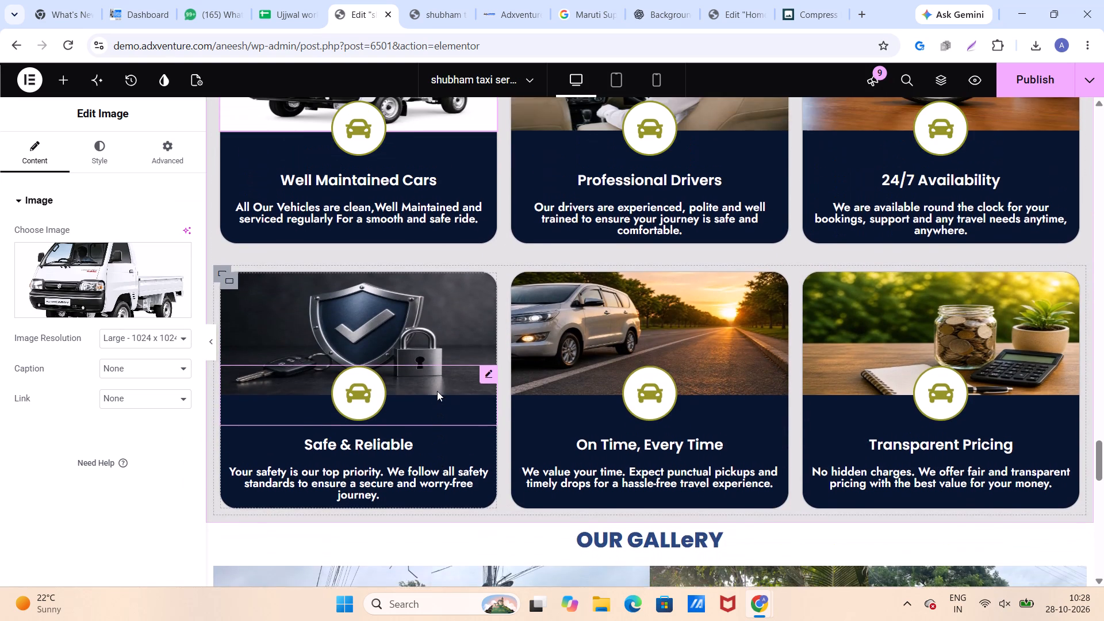
pyautogui.scroll(2, 437, 391)
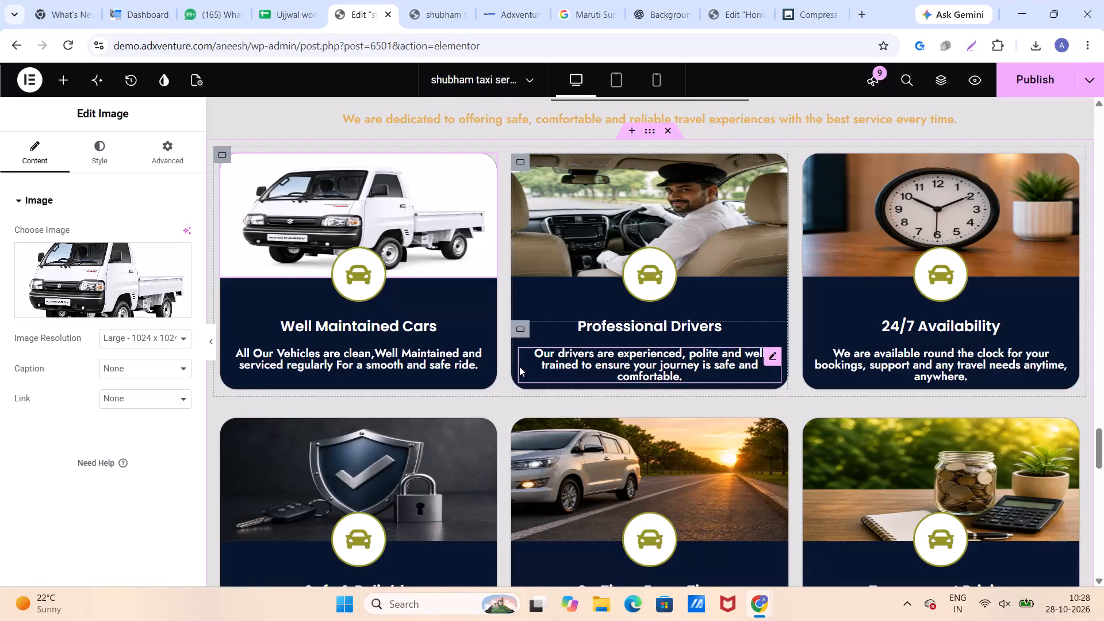
pyautogui.scroll(1, 519, 366)
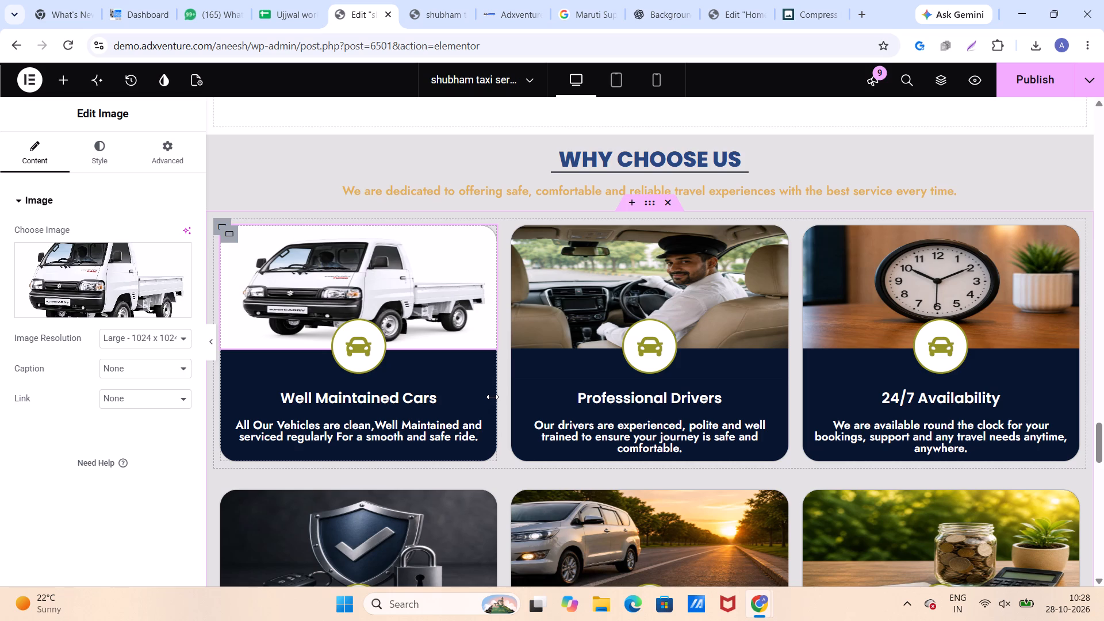
pyautogui.scroll(-2, 494, 407)
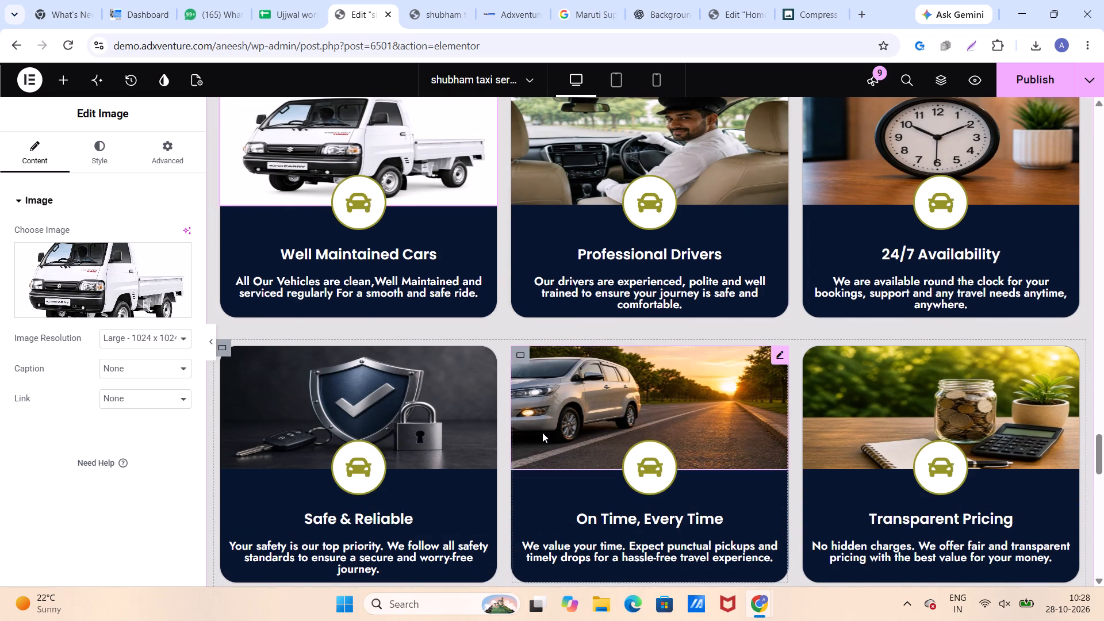
pyautogui.scroll(-4, 540, 438)
pyautogui.scroll(3, 540, 440)
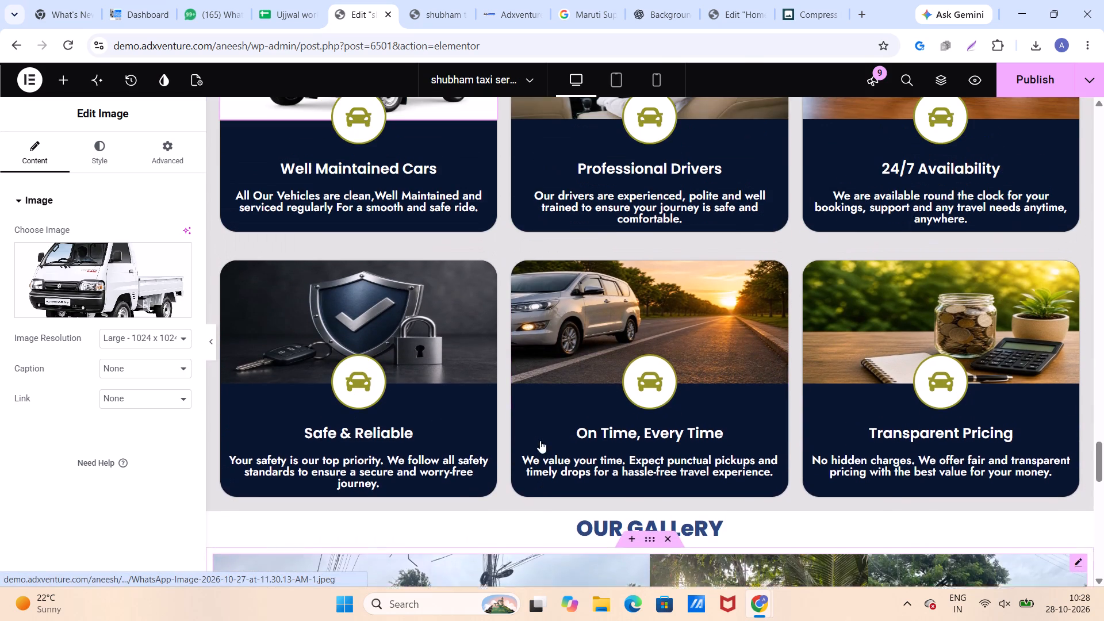
pyautogui.scroll(-6, 540, 440)
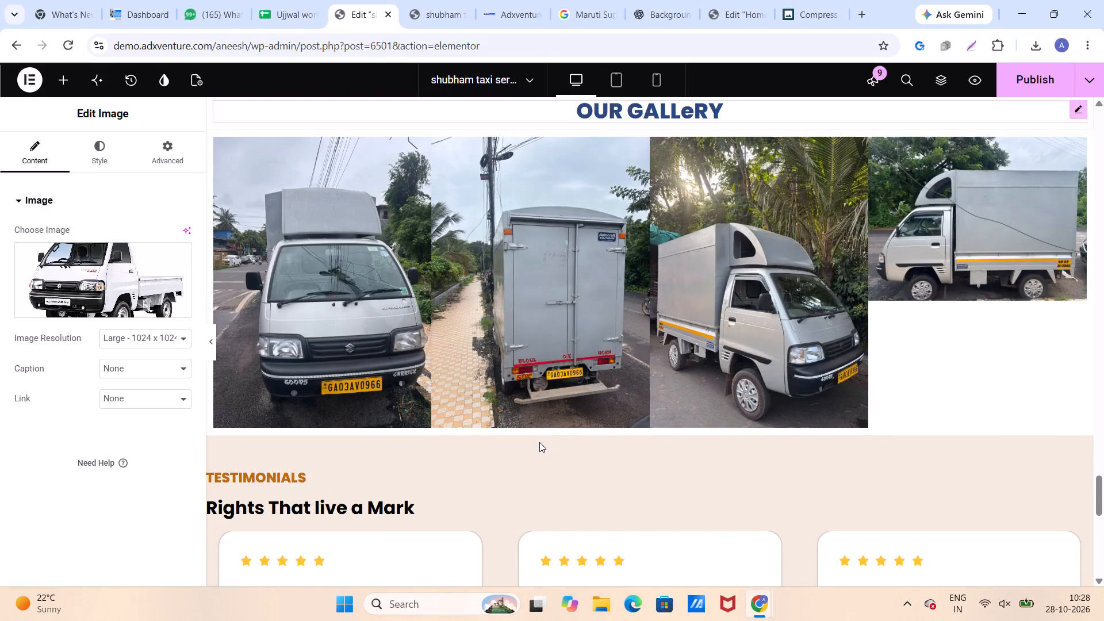
pyautogui.scroll(-5, 539, 446)
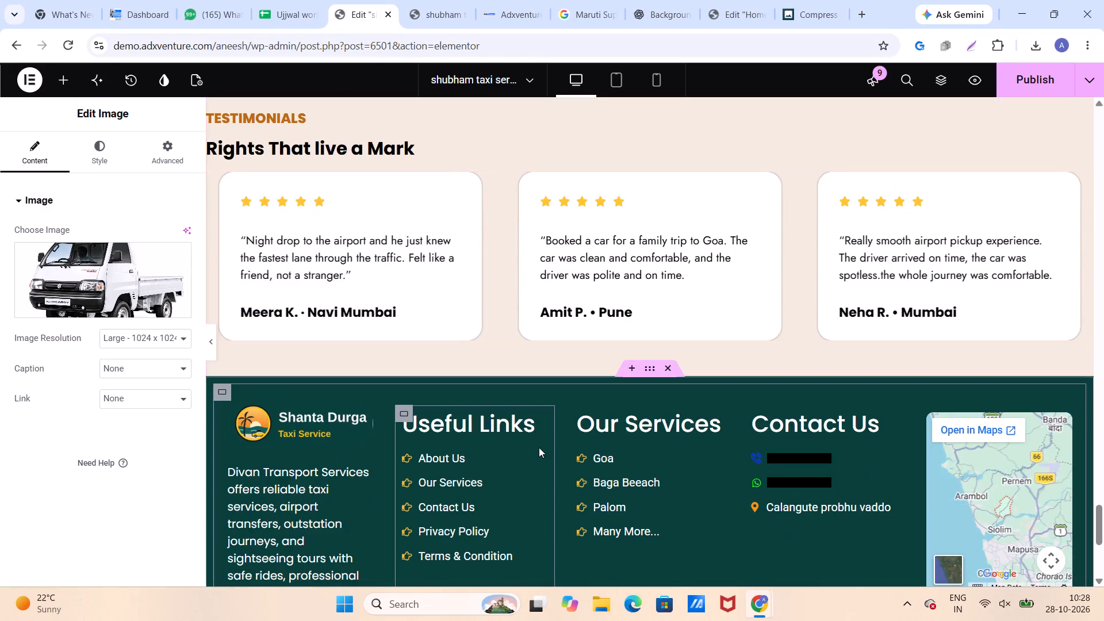
pyautogui.scroll(-1, 539, 447)
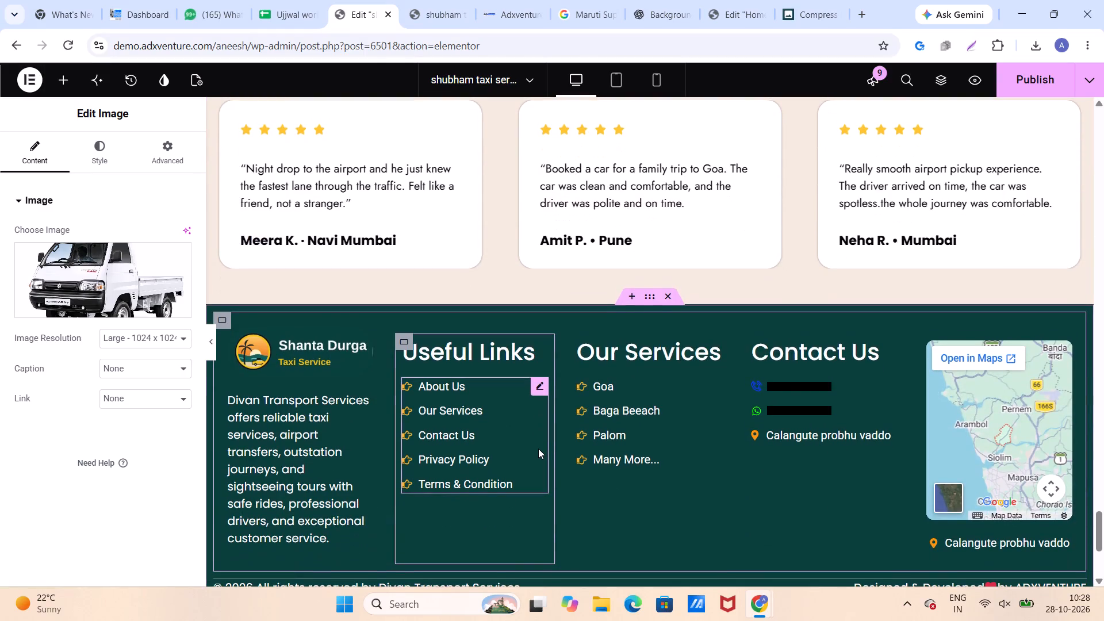
pyautogui.scroll(-2, 538, 448)
pyautogui.scroll(14, 538, 448)
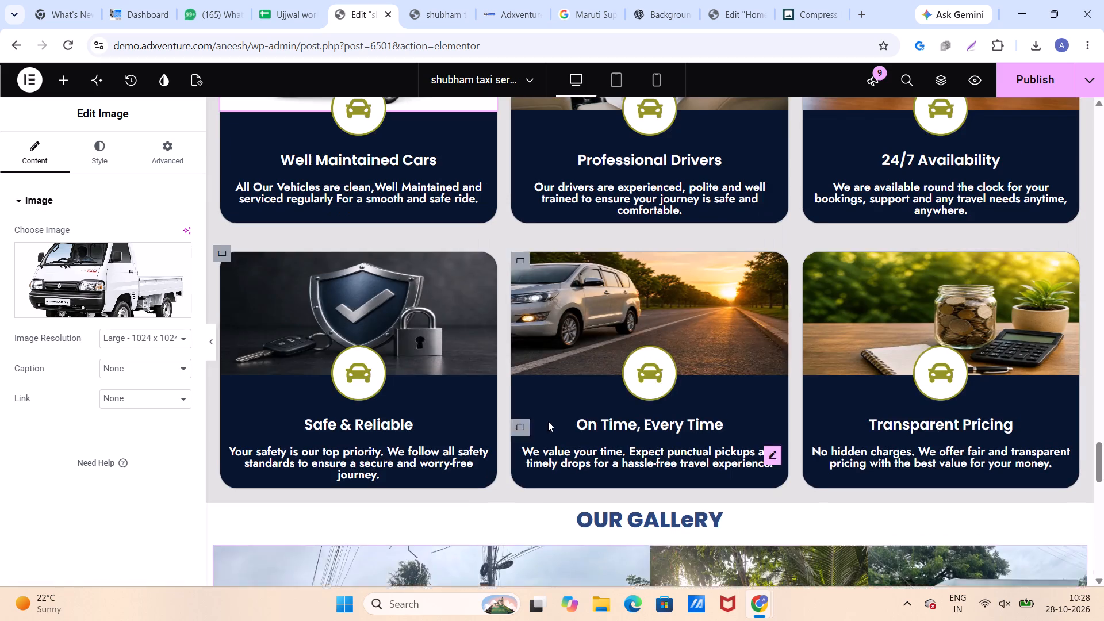
# Publish the updated shubham taxi page.
pyautogui.click(1036, 80)
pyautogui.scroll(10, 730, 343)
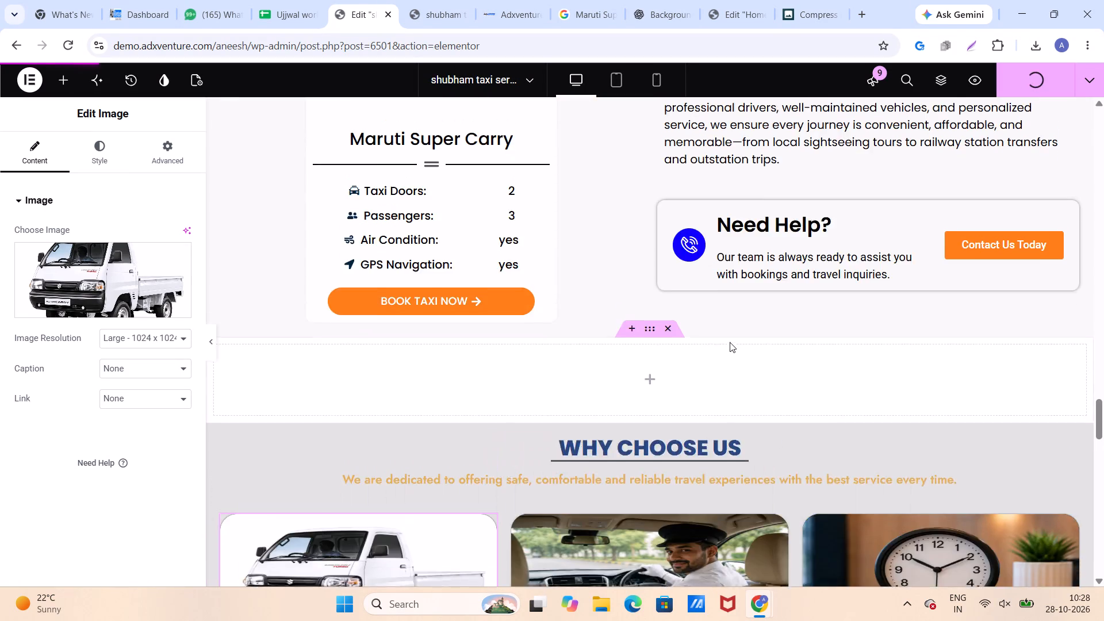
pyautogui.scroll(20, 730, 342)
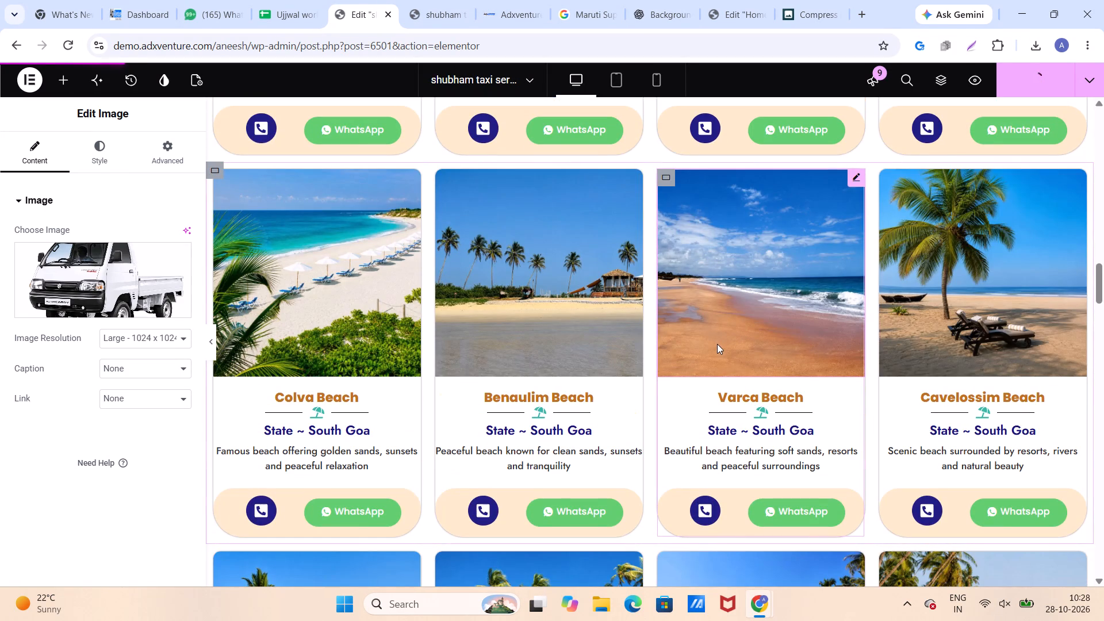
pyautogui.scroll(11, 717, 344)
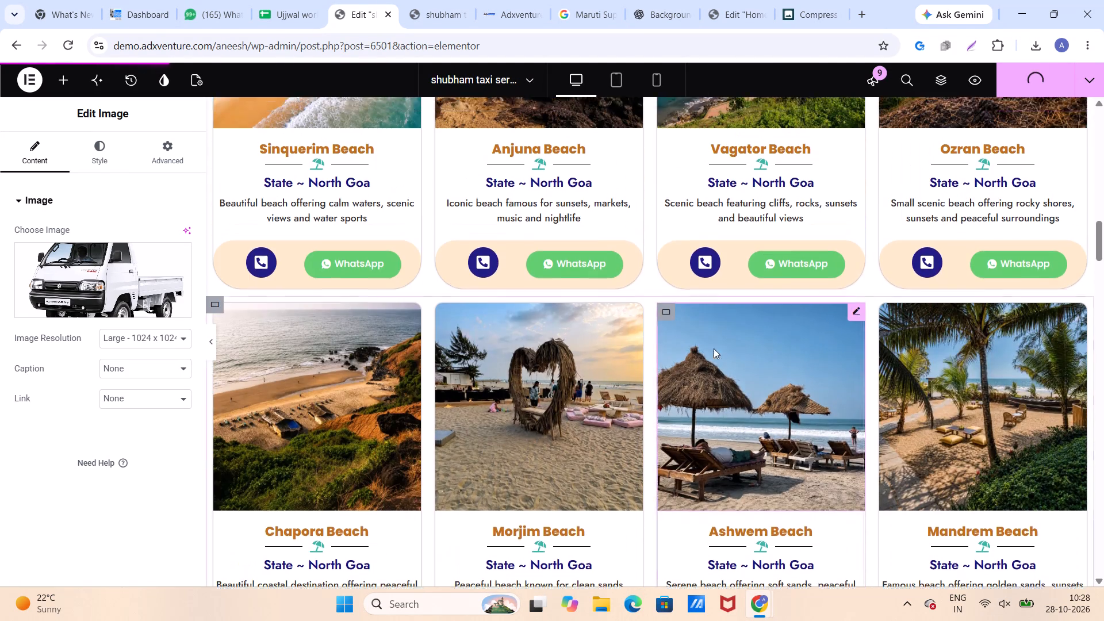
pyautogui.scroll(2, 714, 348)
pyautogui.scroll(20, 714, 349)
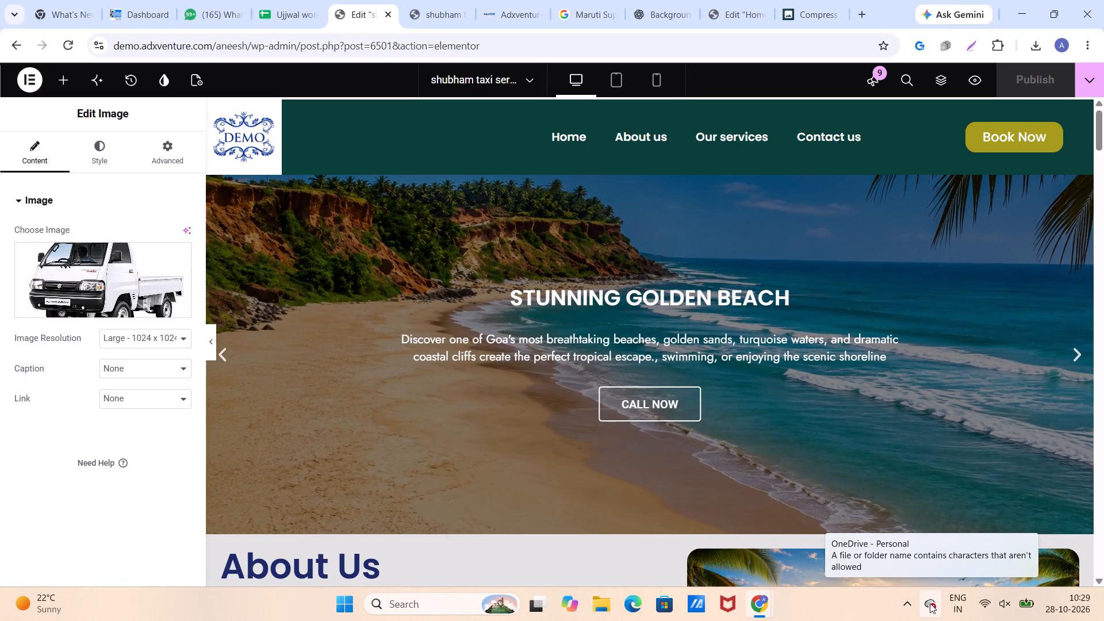
# Show the hidden system tray icons.
pyautogui.click(911, 603)
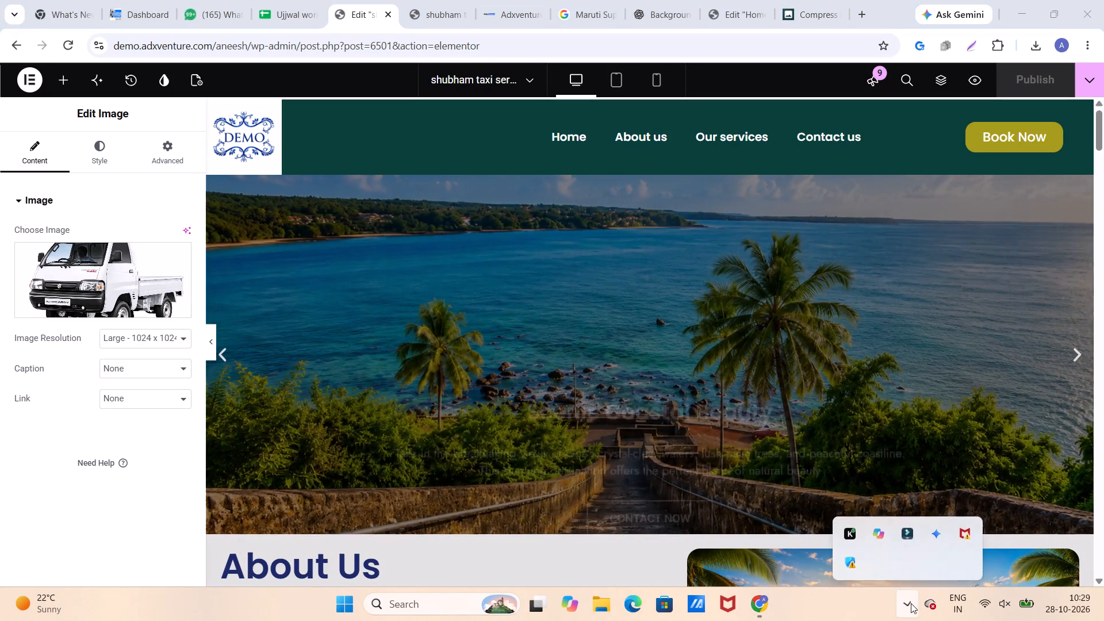
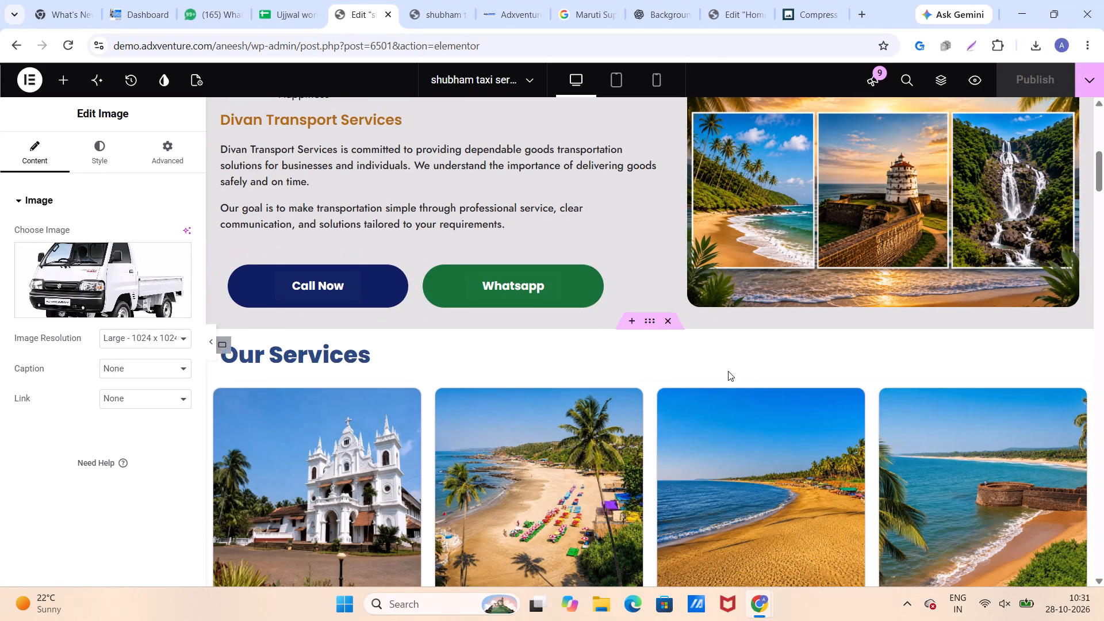
pyautogui.click(322, 615)
pyautogui.click(339, 611)
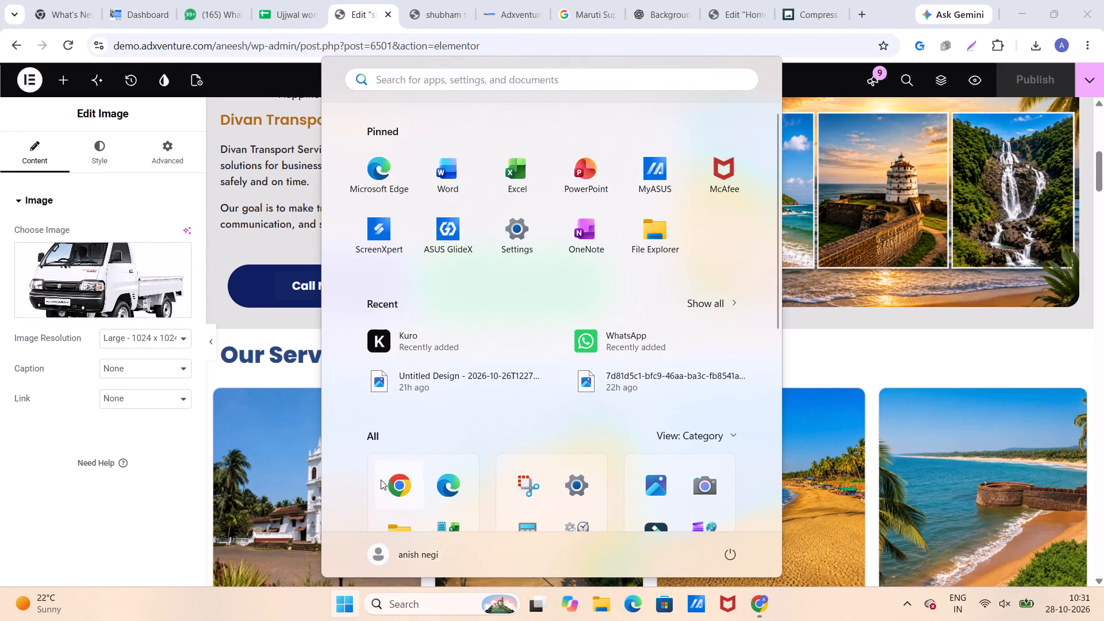
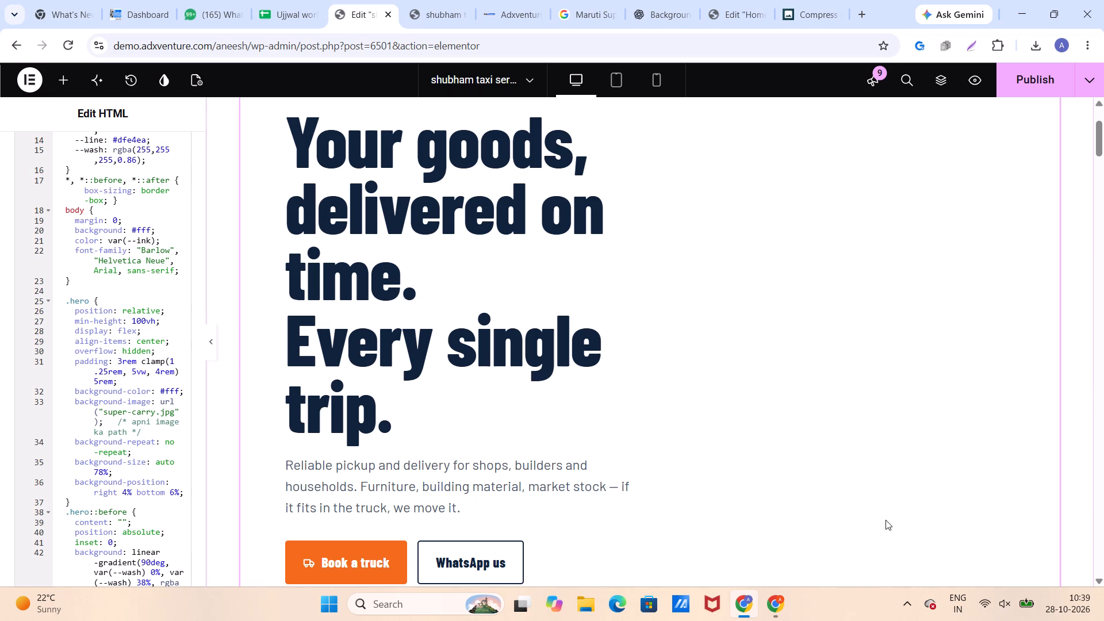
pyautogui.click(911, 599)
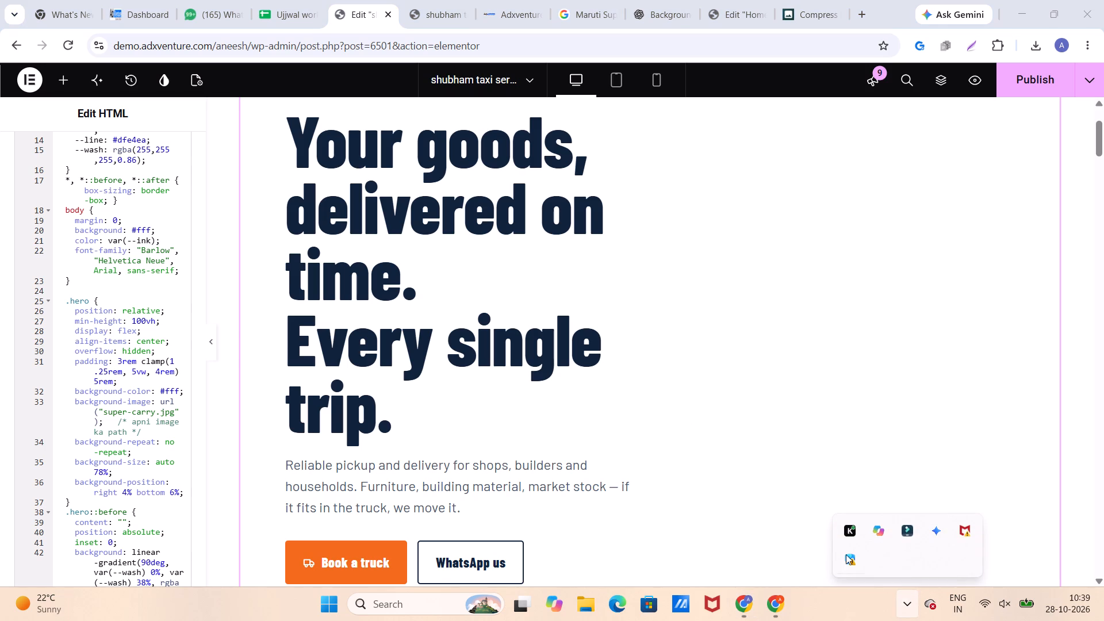
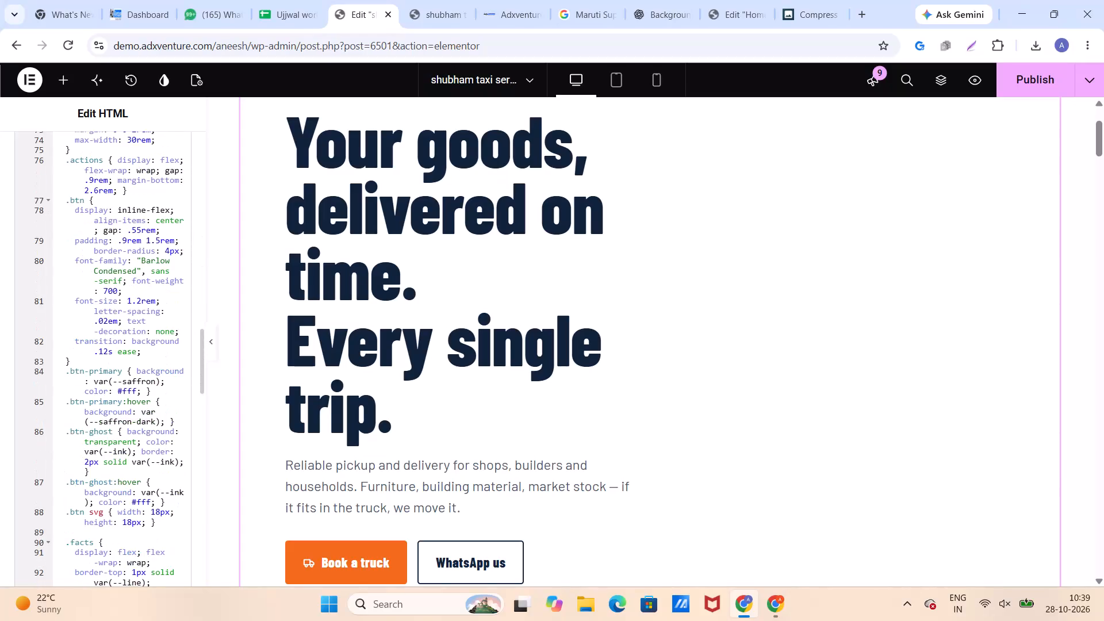
# Paste the full-width .hero CSS block after the closing </html> tag at the end of the HTML widget's code, and check the hero preview.
pyautogui.scroll(1, 136, 443)
pyautogui.scroll(-1, 136, 443)
pyautogui.scroll(1, 136, 443)
pyautogui.scroll(-3, 136, 443)
pyautogui.scroll(1, 136, 443)
pyautogui.scroll(-1, 136, 443)
pyautogui.scroll(1, 136, 443)
pyautogui.scroll(-8, 136, 443)
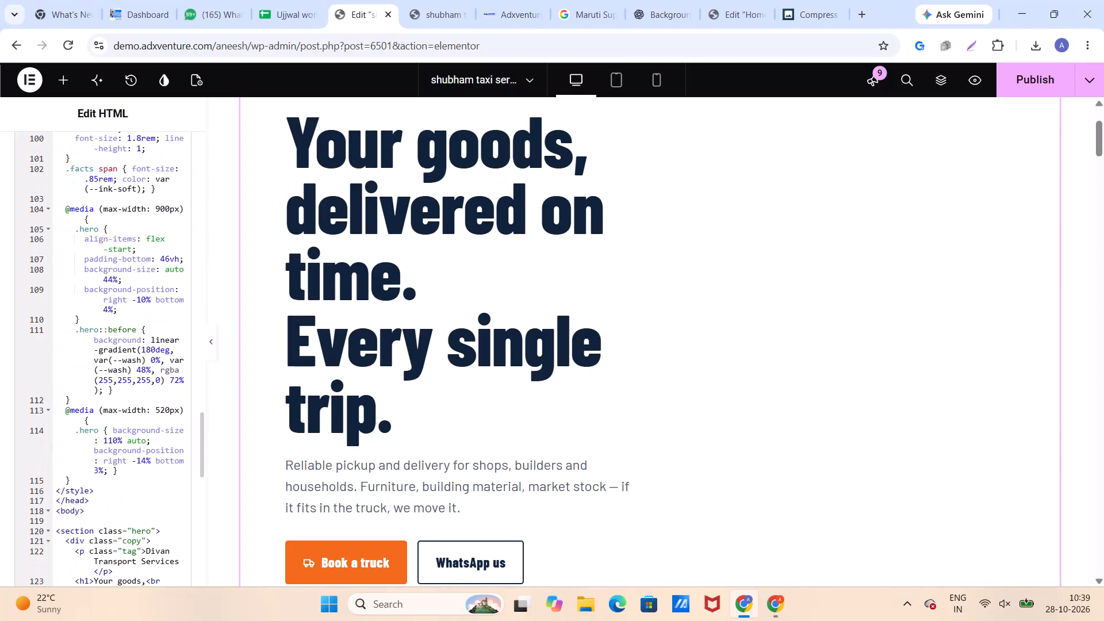
pyautogui.scroll(-3, 136, 443)
pyautogui.scroll(1, 136, 443)
pyautogui.scroll(-3, 136, 443)
pyautogui.scroll(1, 136, 443)
pyautogui.scroll(-1, 136, 443)
pyautogui.scroll(1, 136, 443)
pyautogui.scroll(-12, 135, 442)
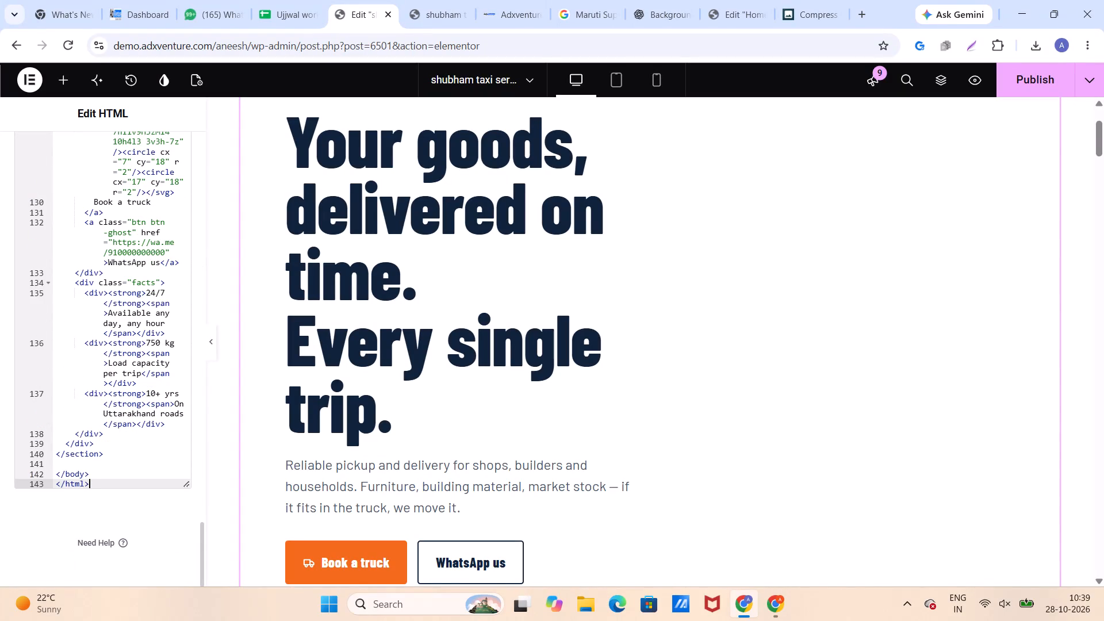
pyautogui.click(112, 480)
pyautogui.hotkey('ctrl', 'v')
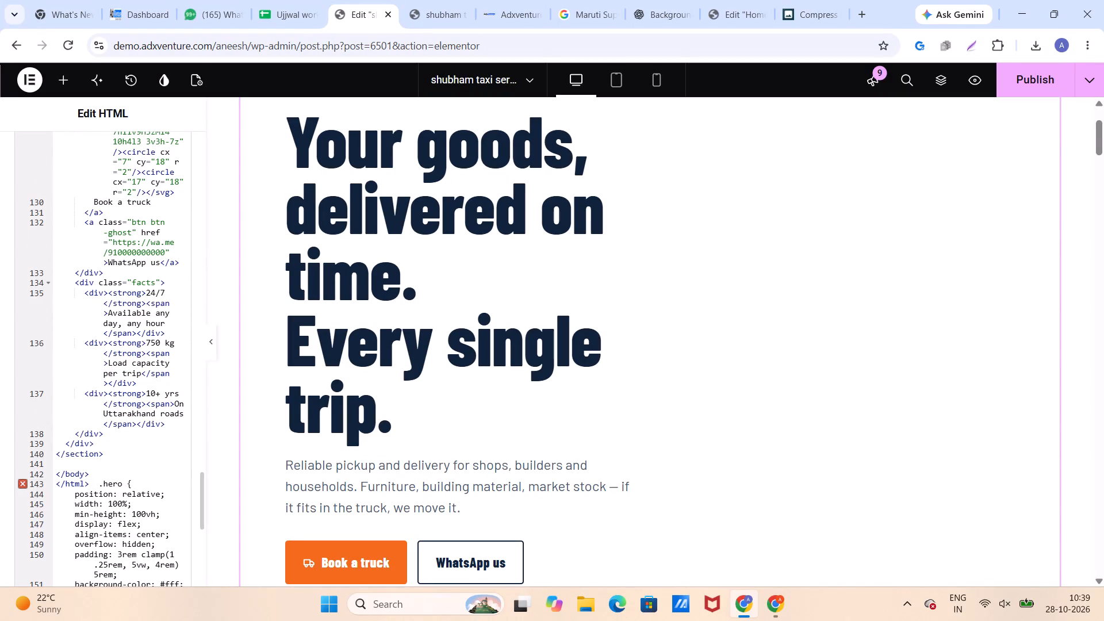
pyautogui.scroll(-6, 119, 476)
pyautogui.scroll(4, 119, 476)
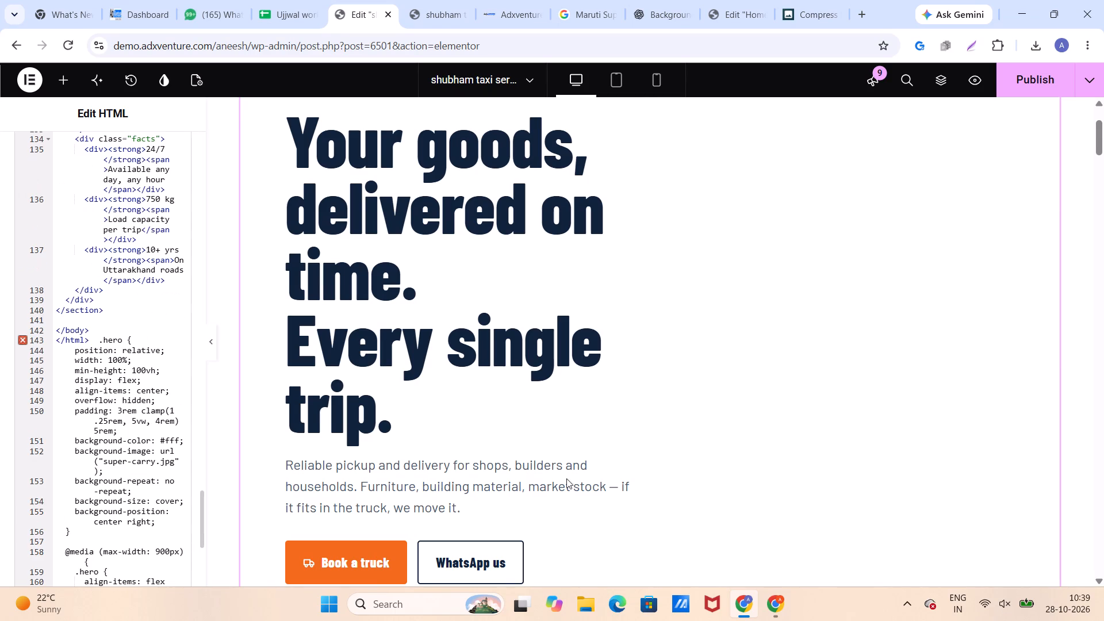
pyautogui.scroll(13, 639, 471)
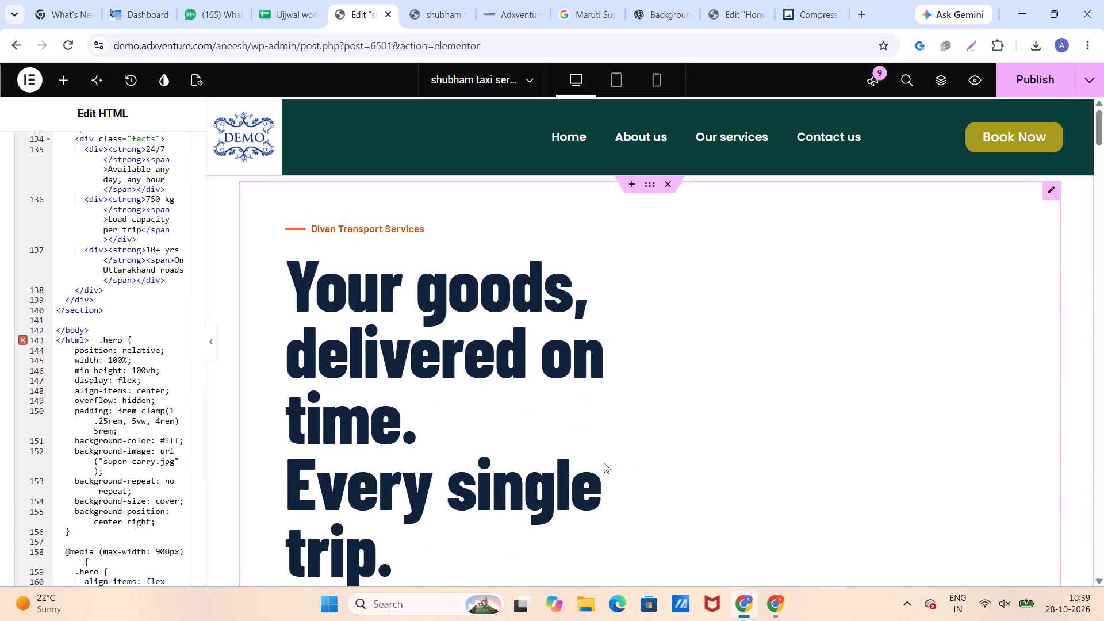
# Delete the stray .hero CSS block left after the closing </html> tag in the HTML widget.
pyautogui.click(97, 344)
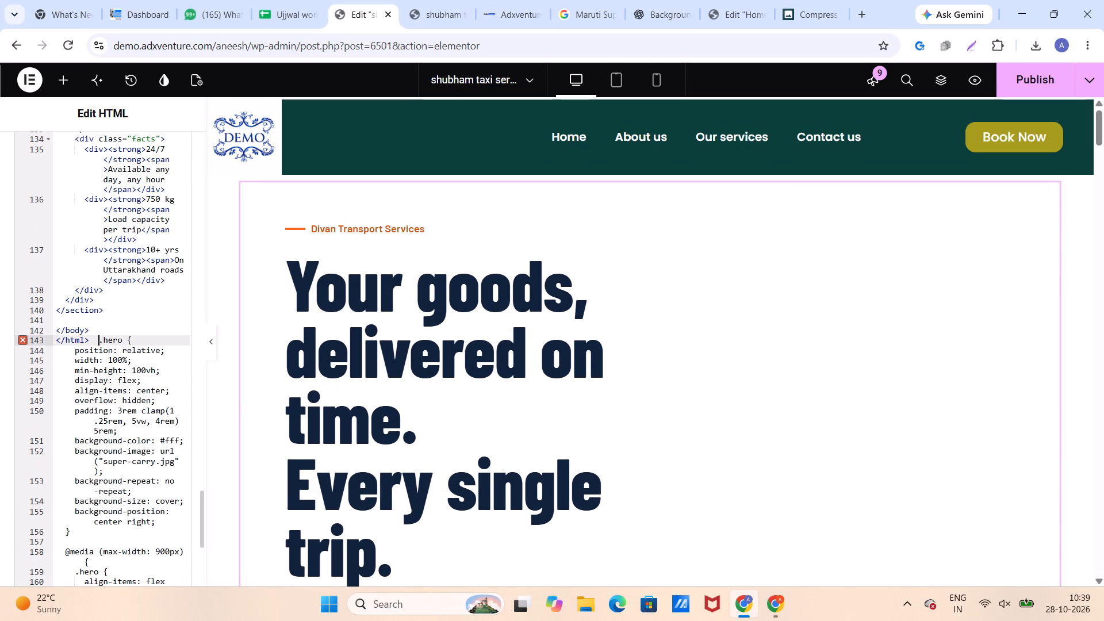
pyautogui.press('Return')
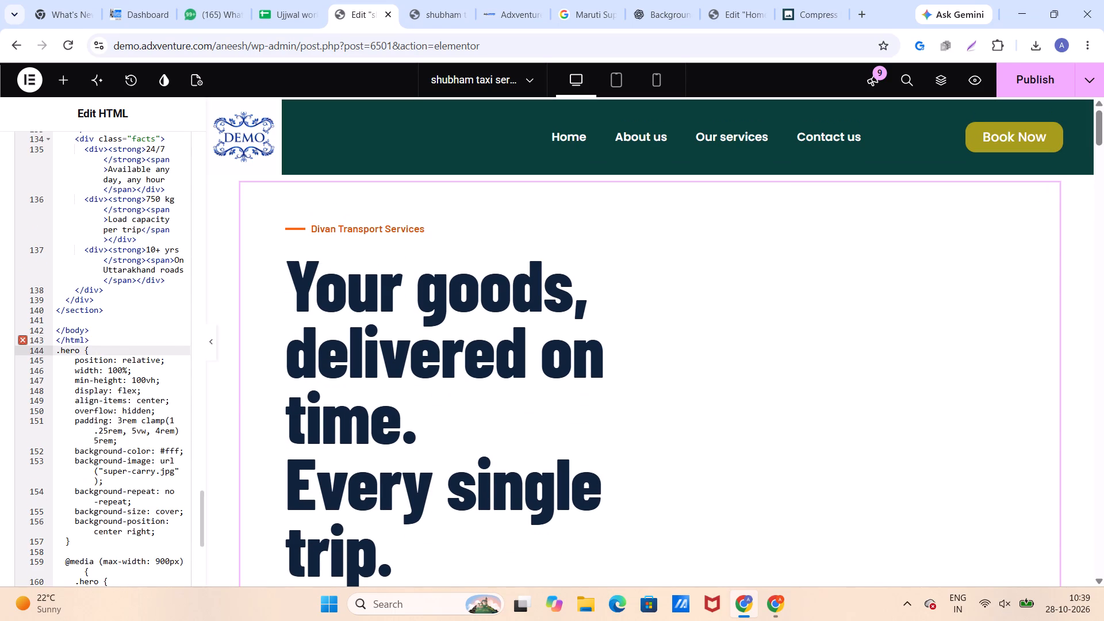
pyautogui.click(59, 351)
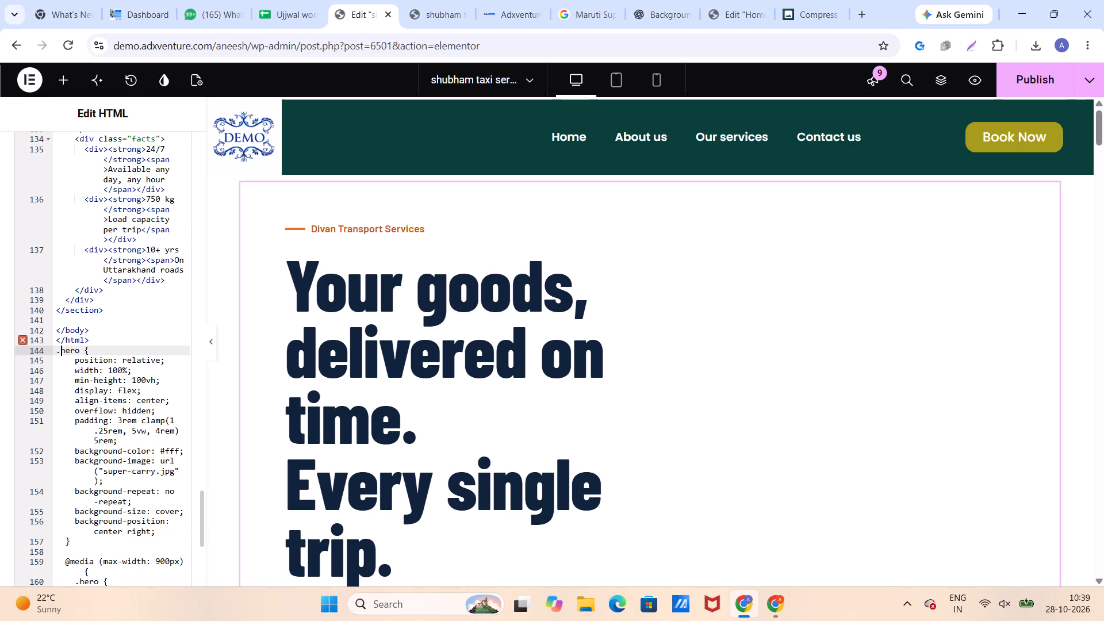
pyautogui.press('BackSpace')
# Delete the remaining stray .hero CSS, including its media query rules, after the closing </html> tag in the HTML widget.
pyautogui.moveTo(60, 356); pyautogui.dragTo(174, 600)
pyautogui.press('BackSpace')
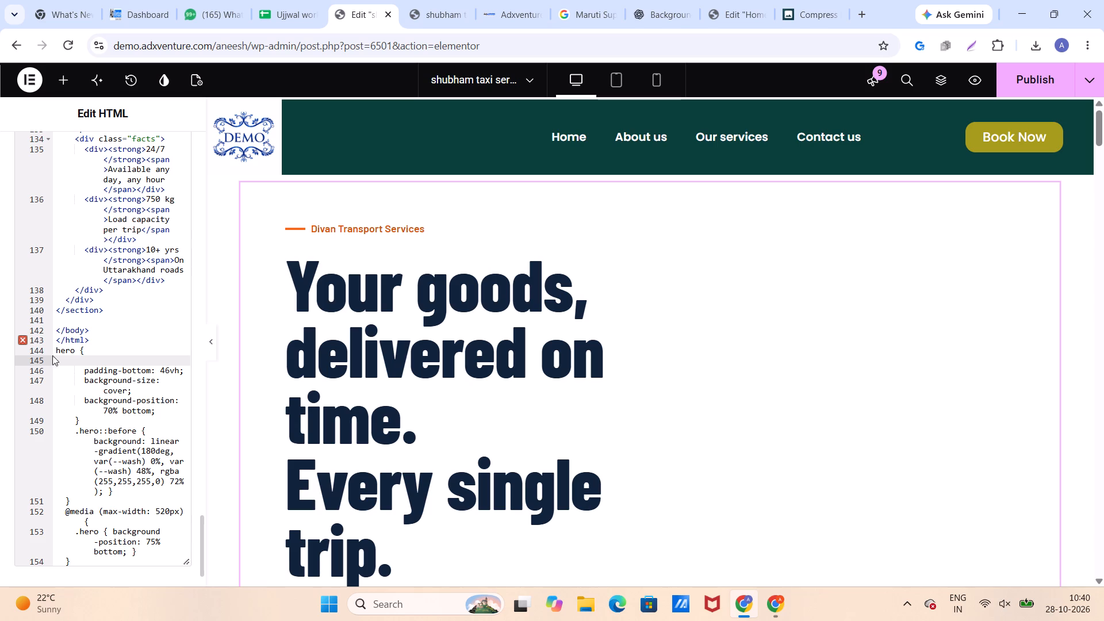
pyautogui.click(52, 349)
pyautogui.click(52, 349)
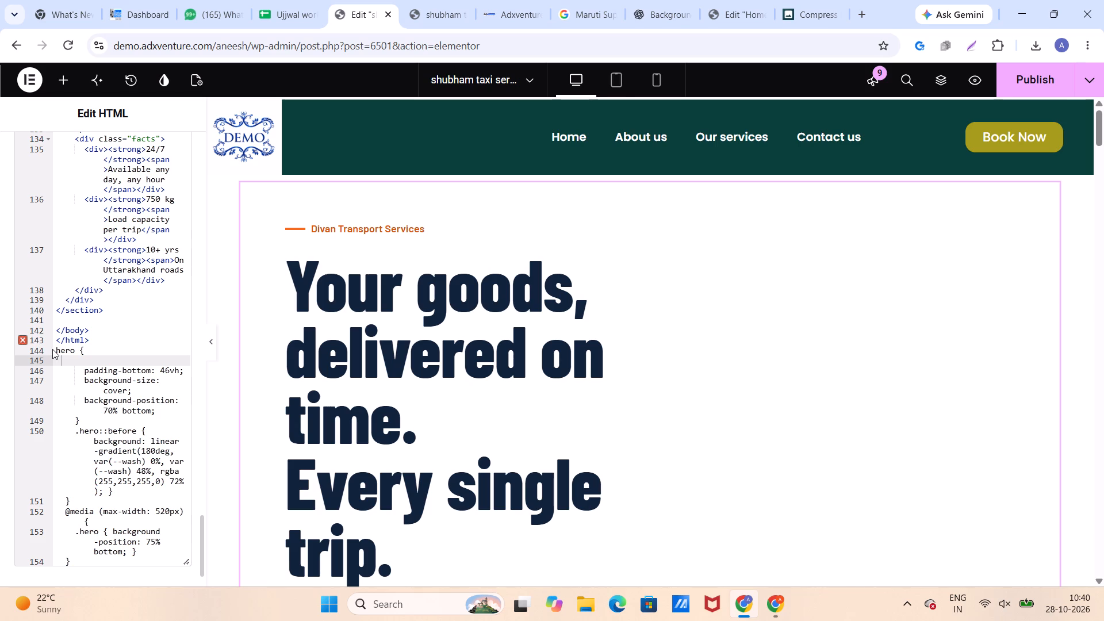
pyautogui.moveTo(53, 348); pyautogui.dragTo(175, 608)
pyautogui.press('BackSpace')
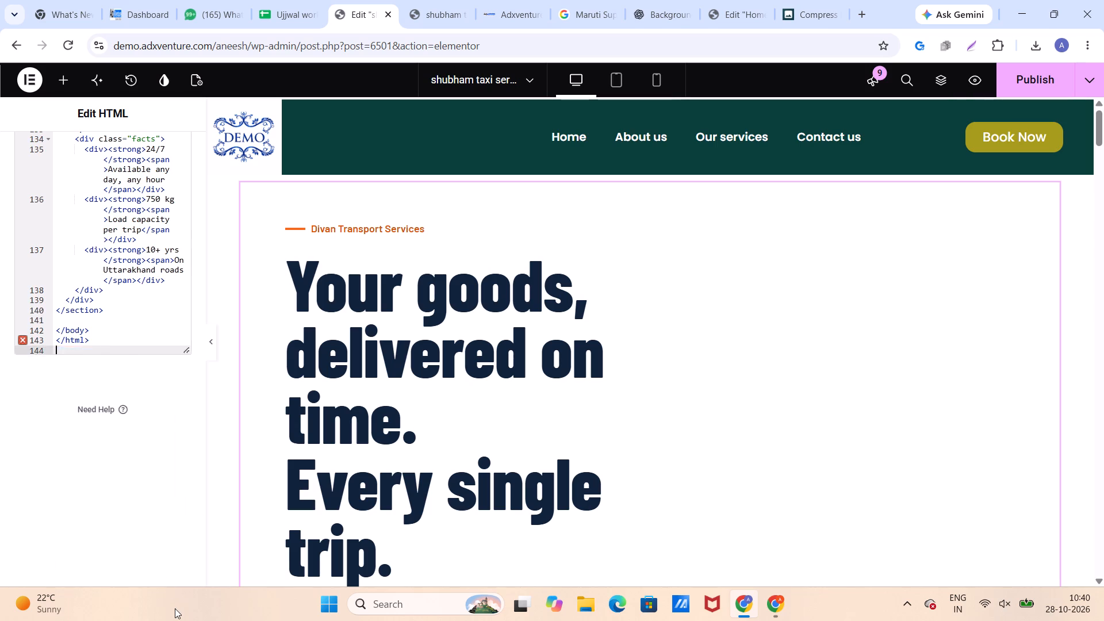
# Check the cleaned-up hero section in the page preview and publish the updated shubham taxi service page.
pyautogui.scroll(5, 446, 436)
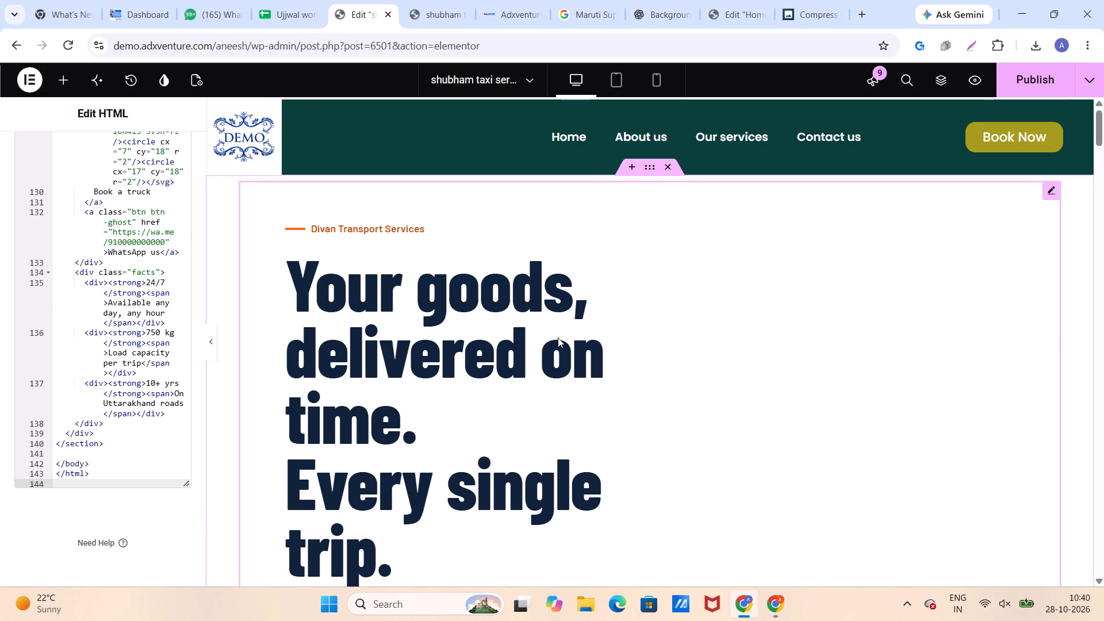
pyautogui.scroll(-5, 558, 338)
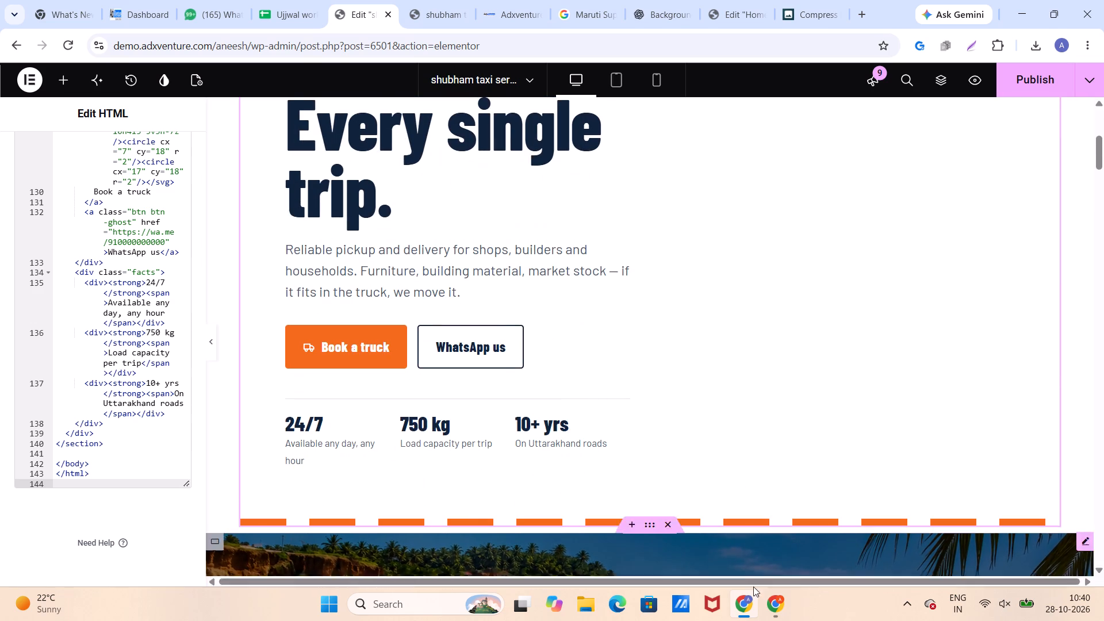
pyautogui.scroll(2, 466, 301)
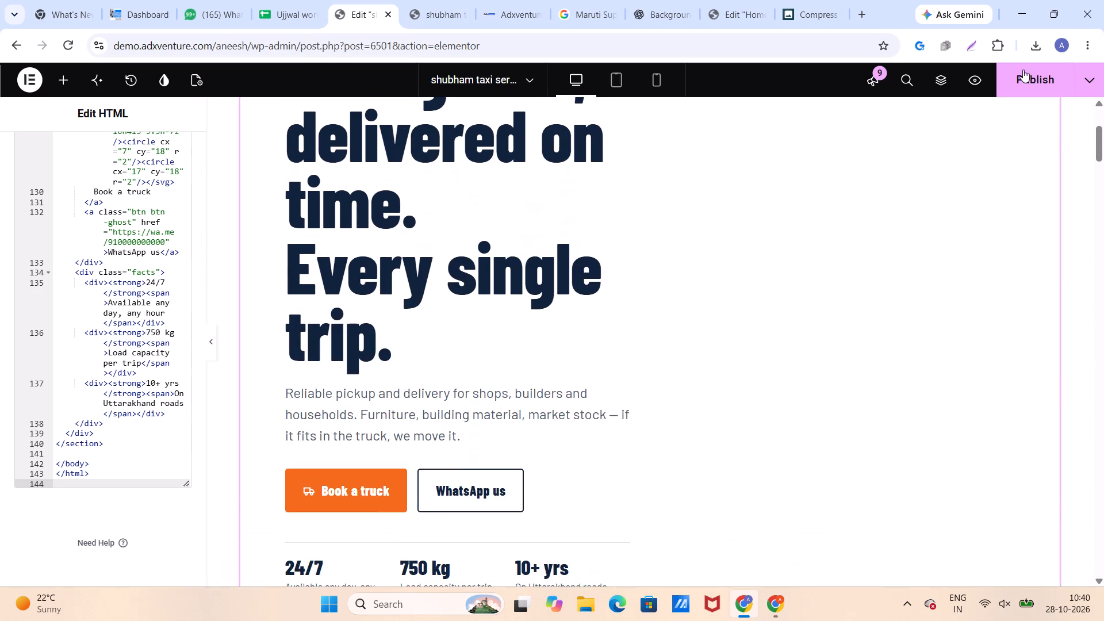
pyautogui.click(1025, 79)
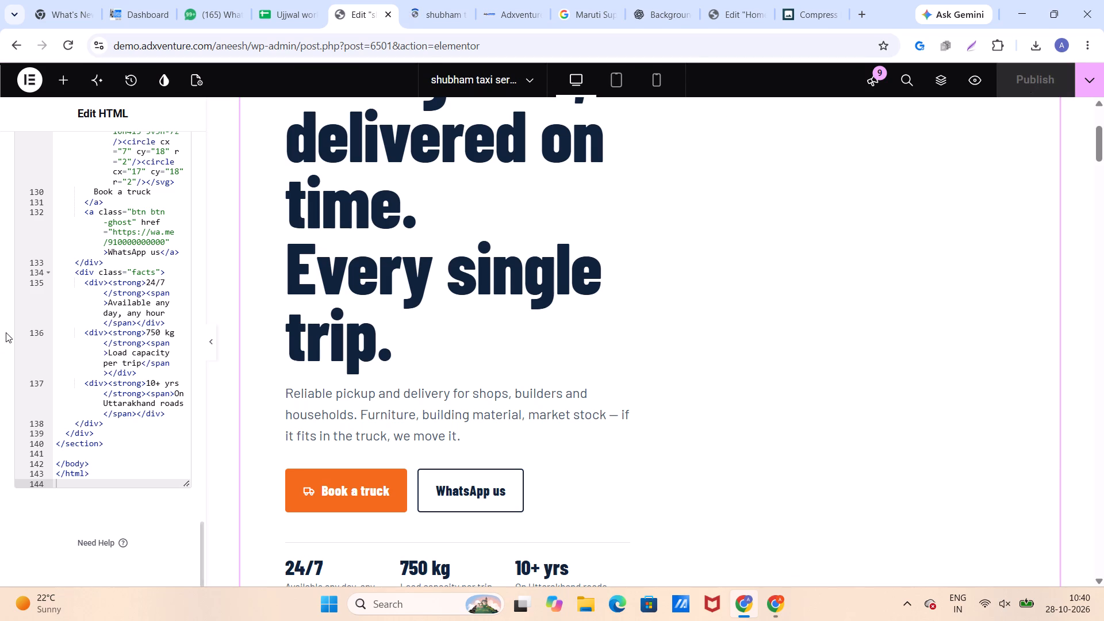
# Exit the page editor back to WordPress.
pyautogui.click(26, 74)
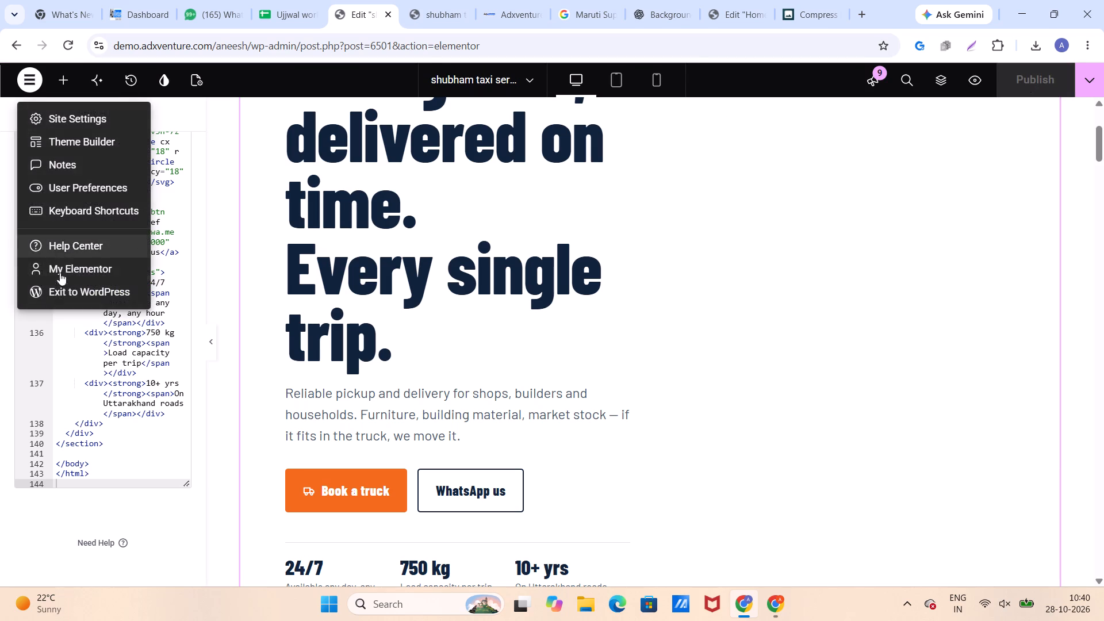
# Exit the page editor to WordPress and upload the super-carry image from Downloads to the media library.
pyautogui.click(58, 285)
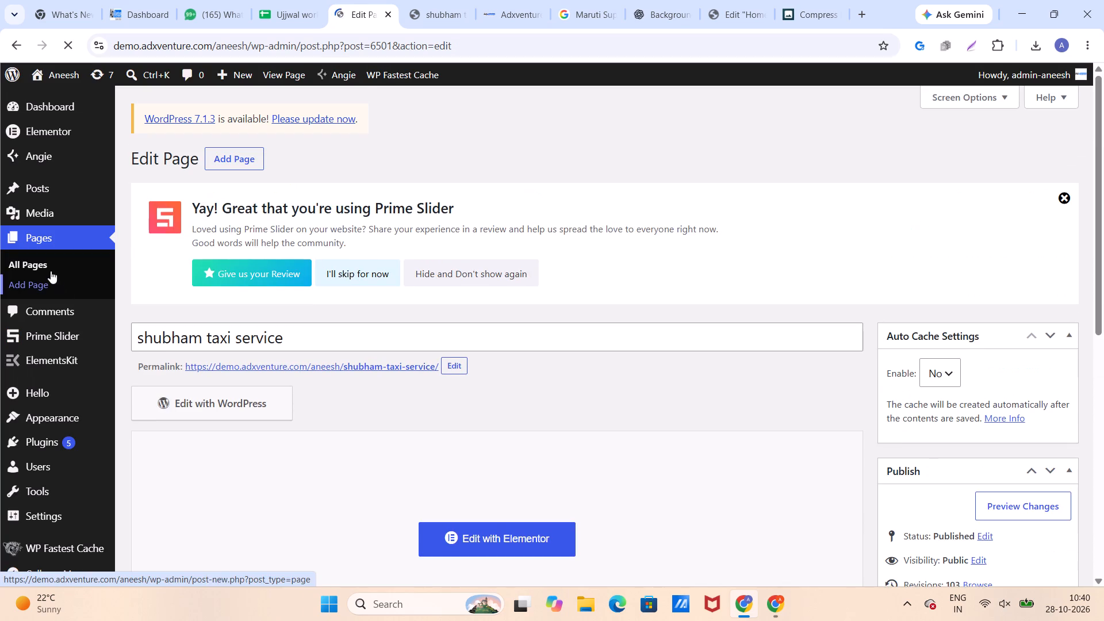
pyautogui.click(44, 215)
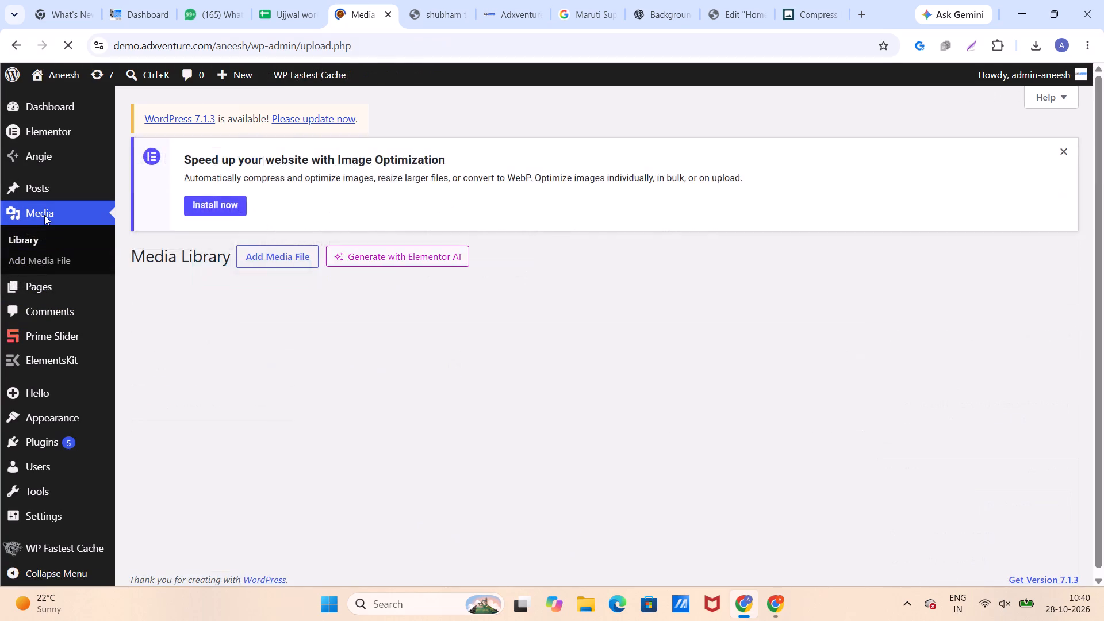
pyautogui.scroll(-1, 257, 331)
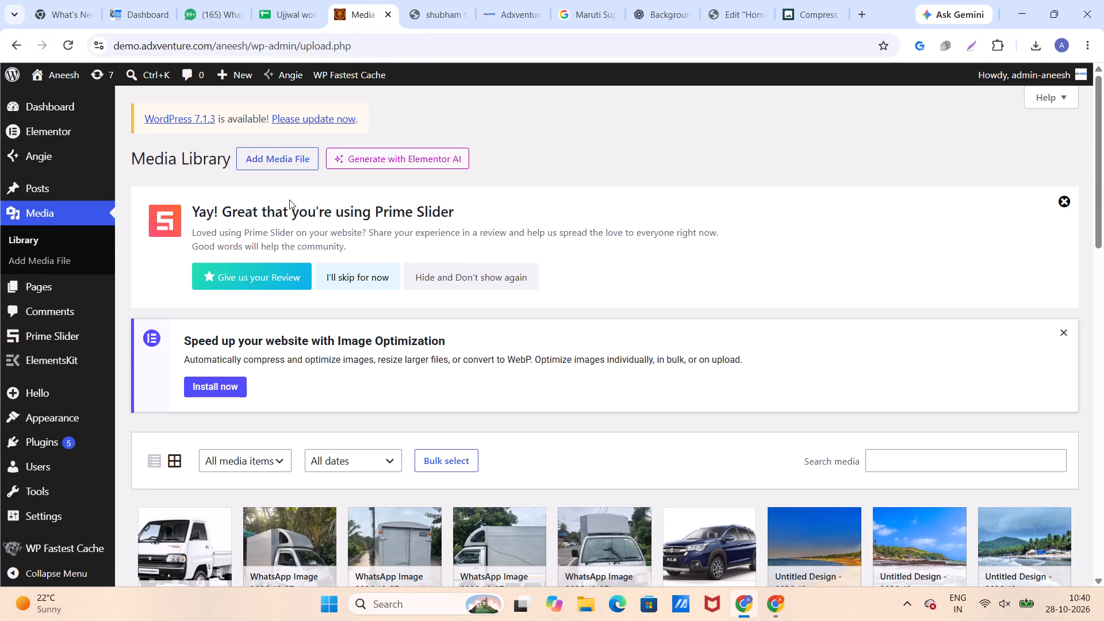
pyautogui.click(280, 163)
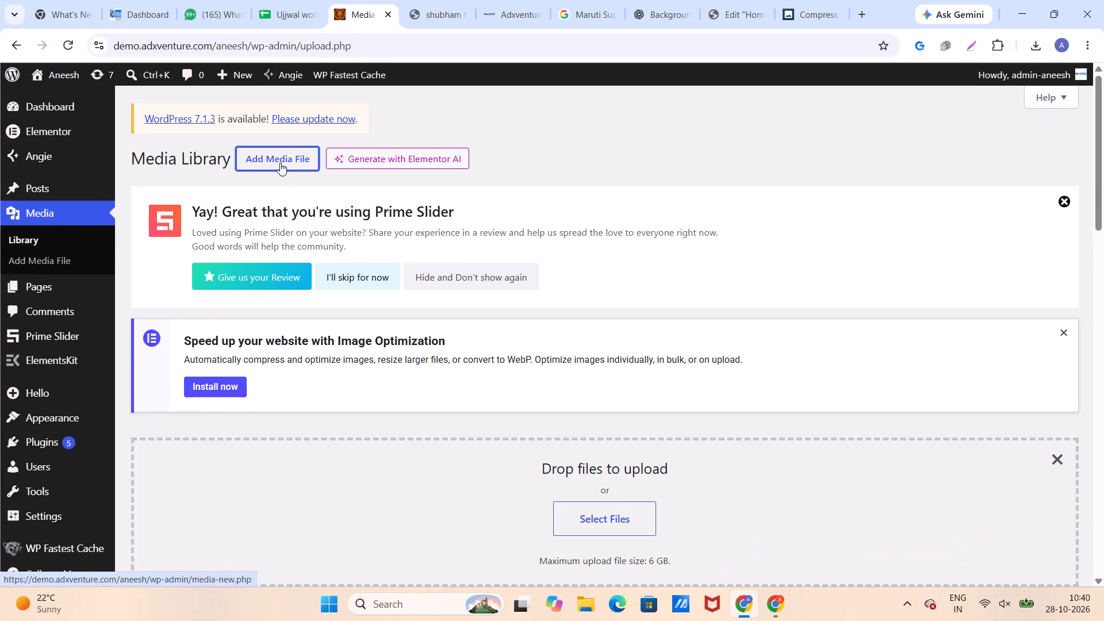
pyautogui.scroll(-3, 388, 309)
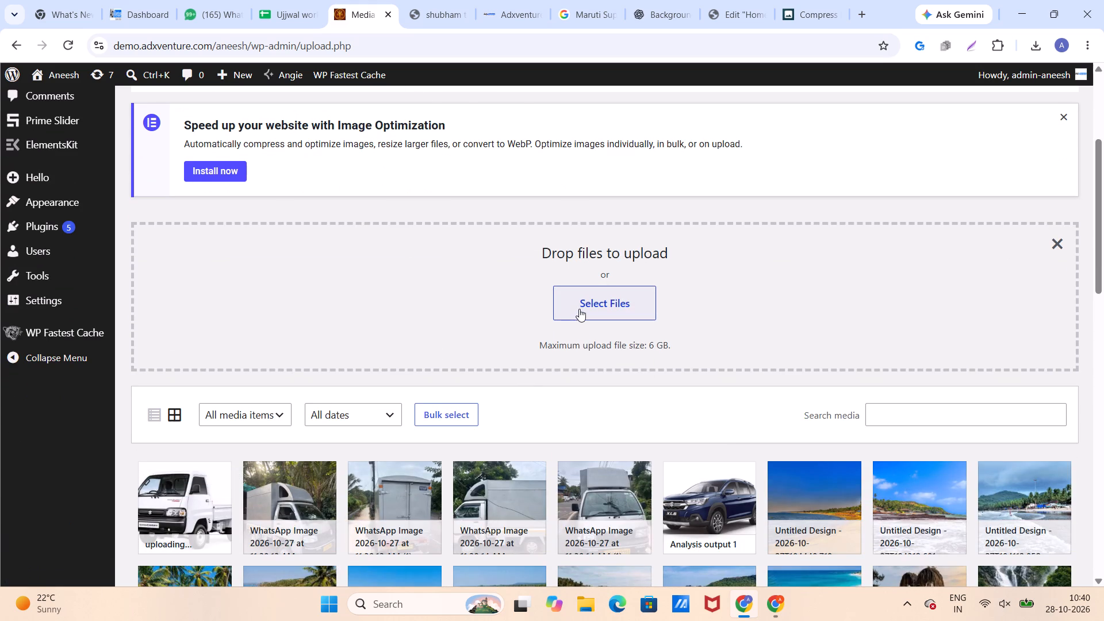
pyautogui.click(579, 307)
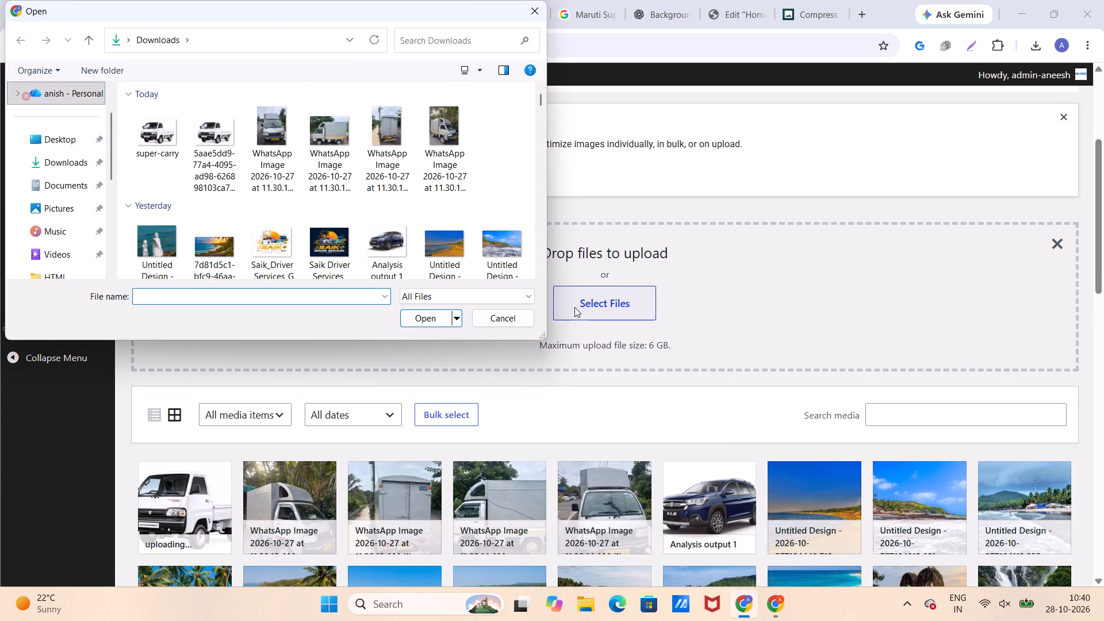
pyautogui.doubleClick(172, 147)
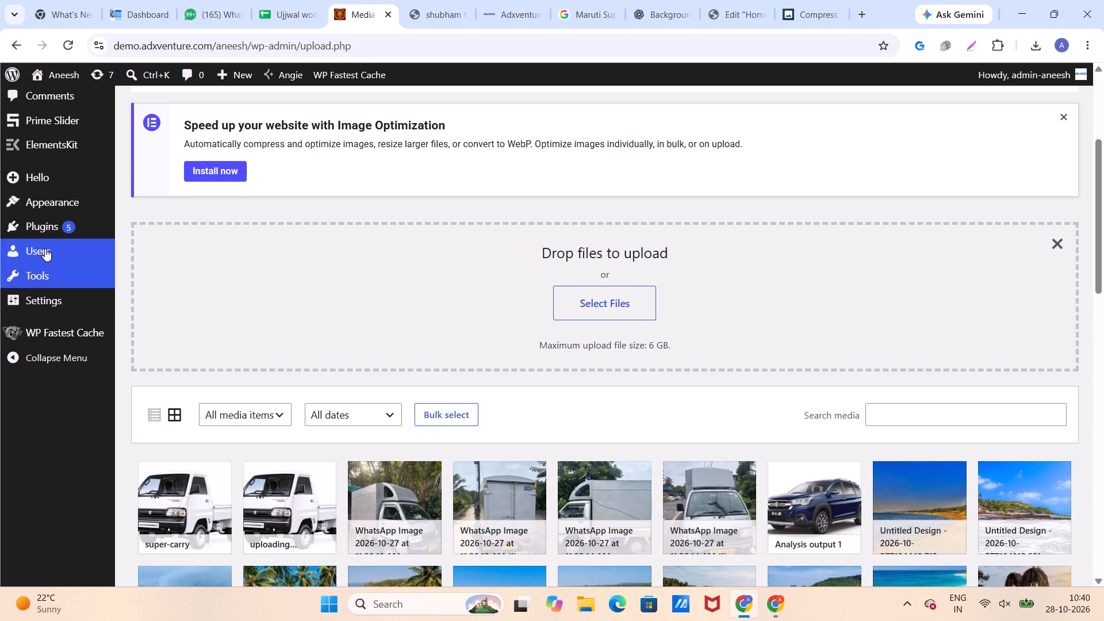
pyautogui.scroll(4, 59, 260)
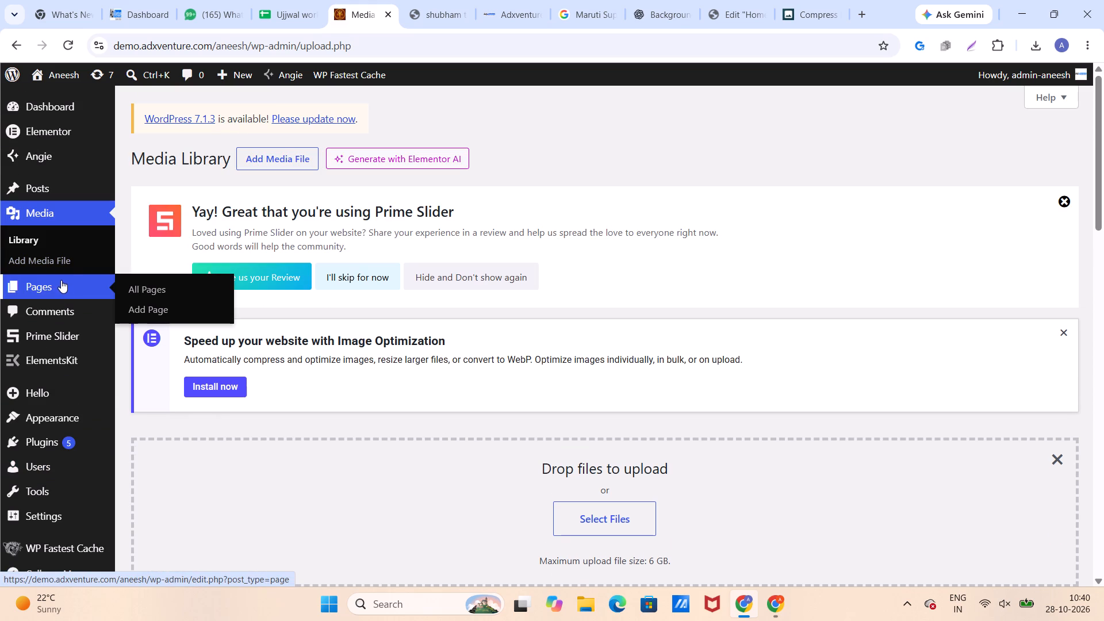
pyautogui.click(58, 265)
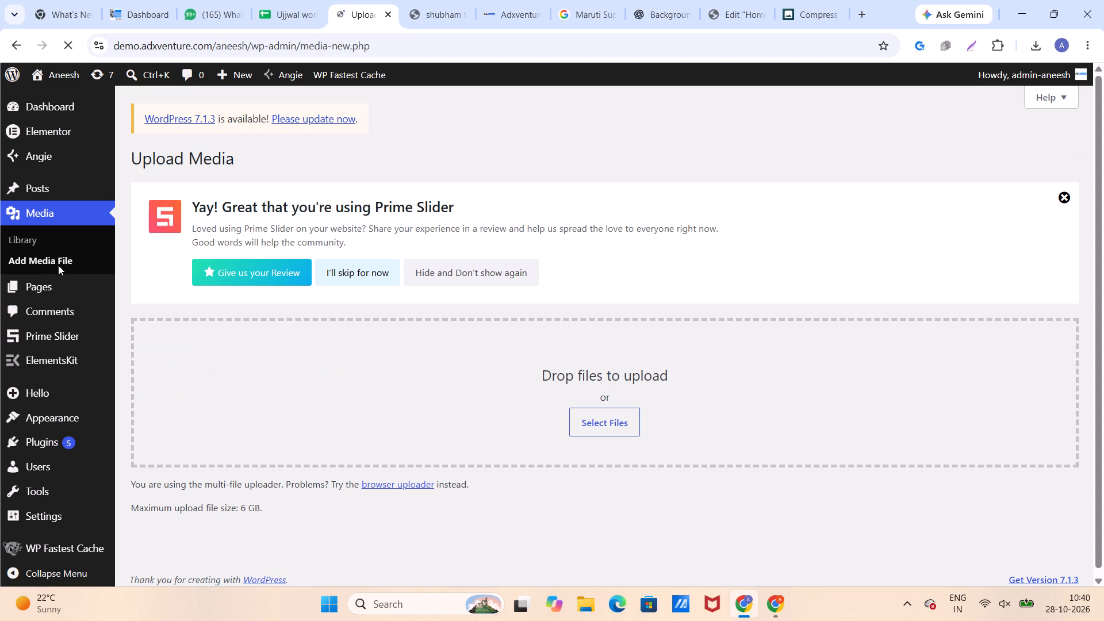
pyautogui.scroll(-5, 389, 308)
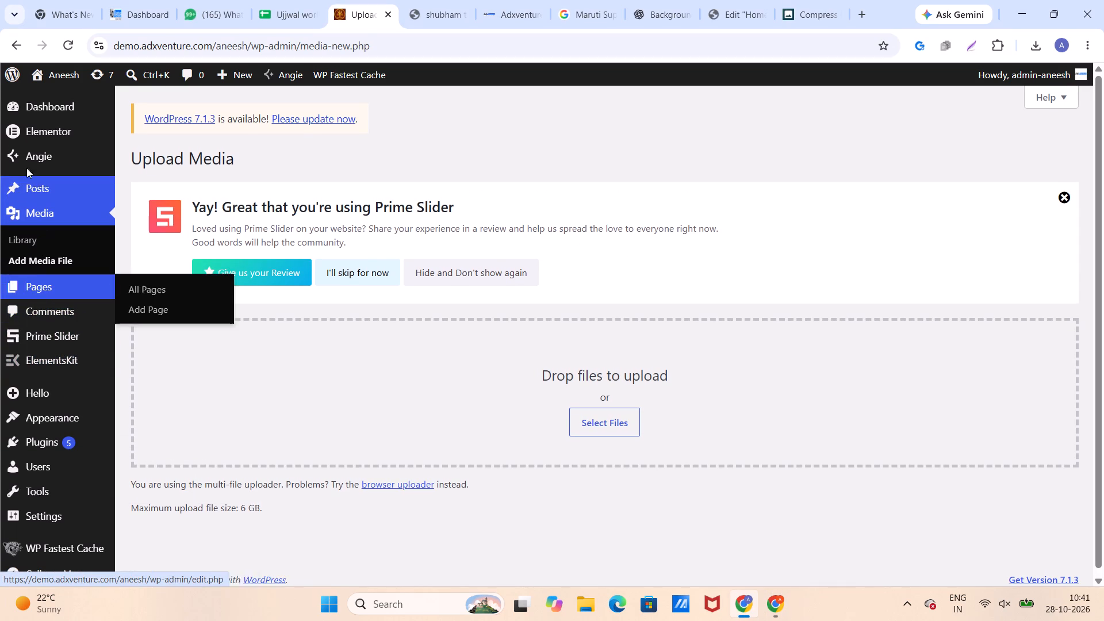
pyautogui.click(33, 243)
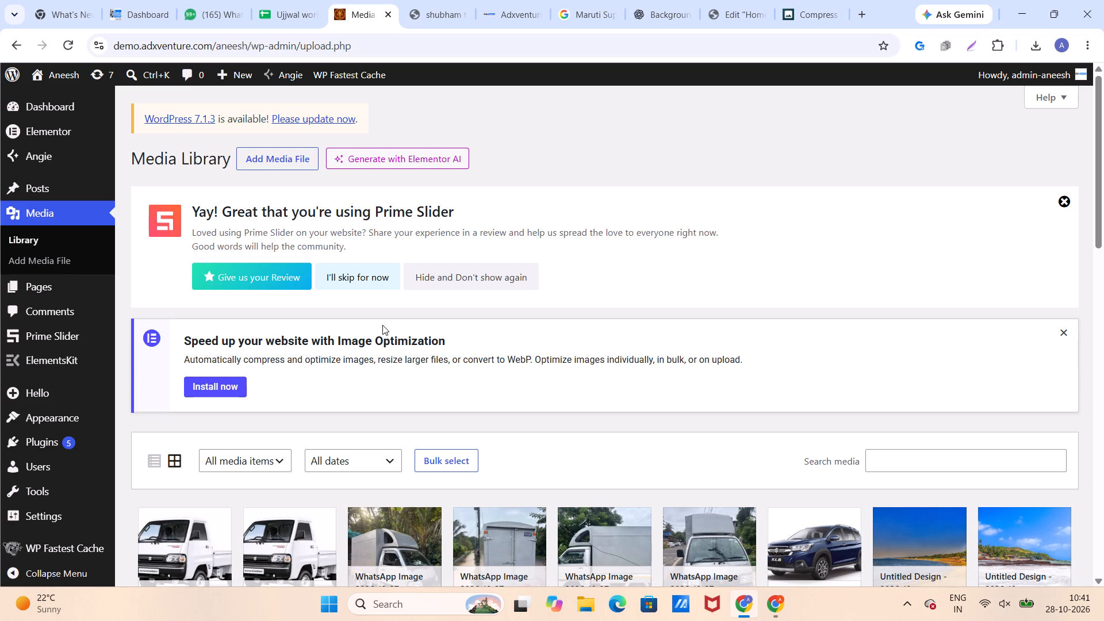
pyautogui.scroll(-2, 382, 325)
pyautogui.scroll(2, 382, 325)
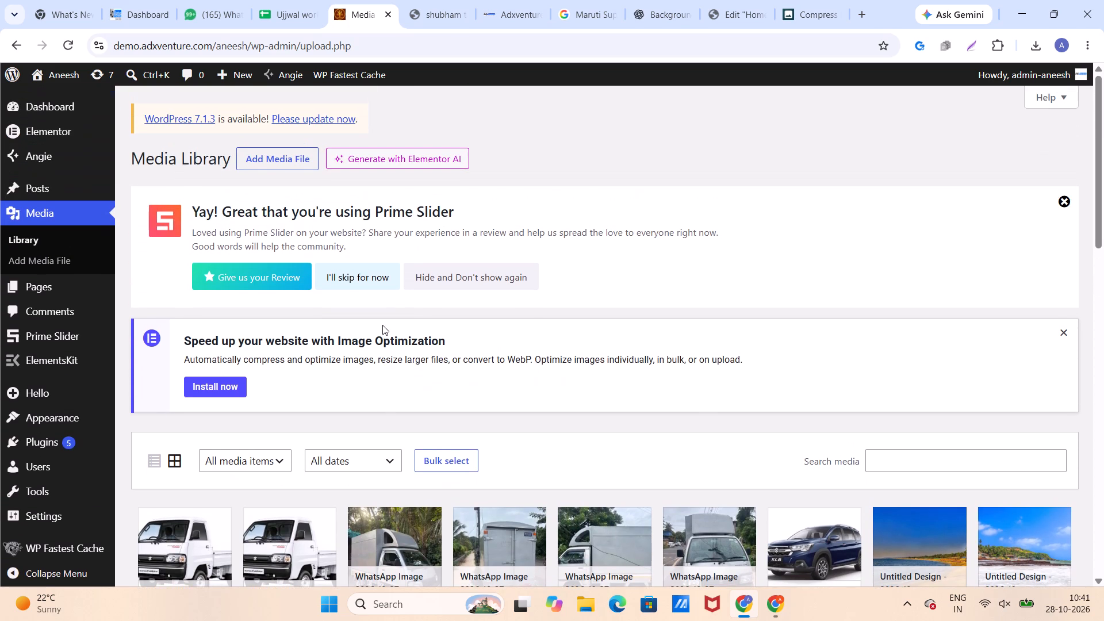
pyautogui.click(277, 148)
pyautogui.scroll(-4, 485, 336)
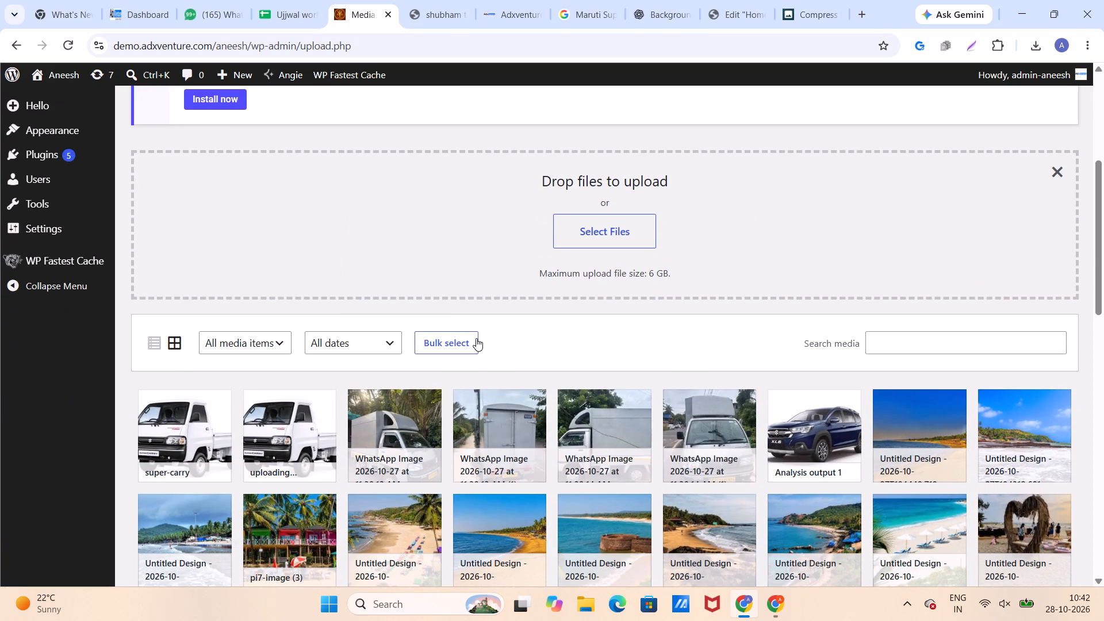
pyautogui.scroll(4, 103, 273)
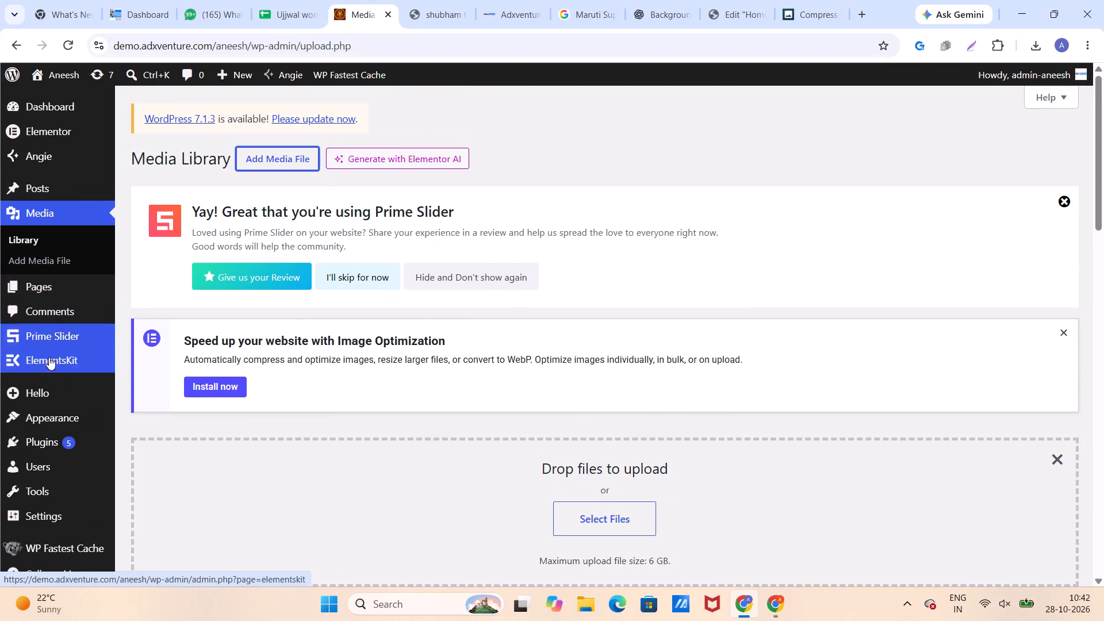
# Look through the General Settings, Tools, Elementor home and Dashboard pages of the WordPress admin.
pyautogui.click(39, 503)
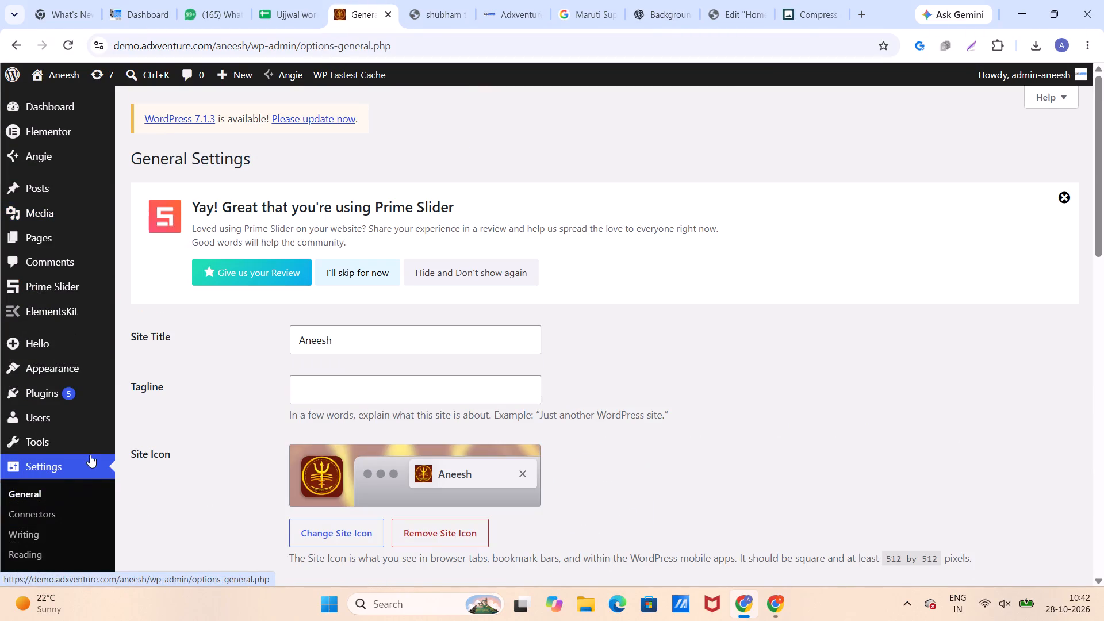
pyautogui.scroll(2, 21, 401)
pyautogui.click(47, 431)
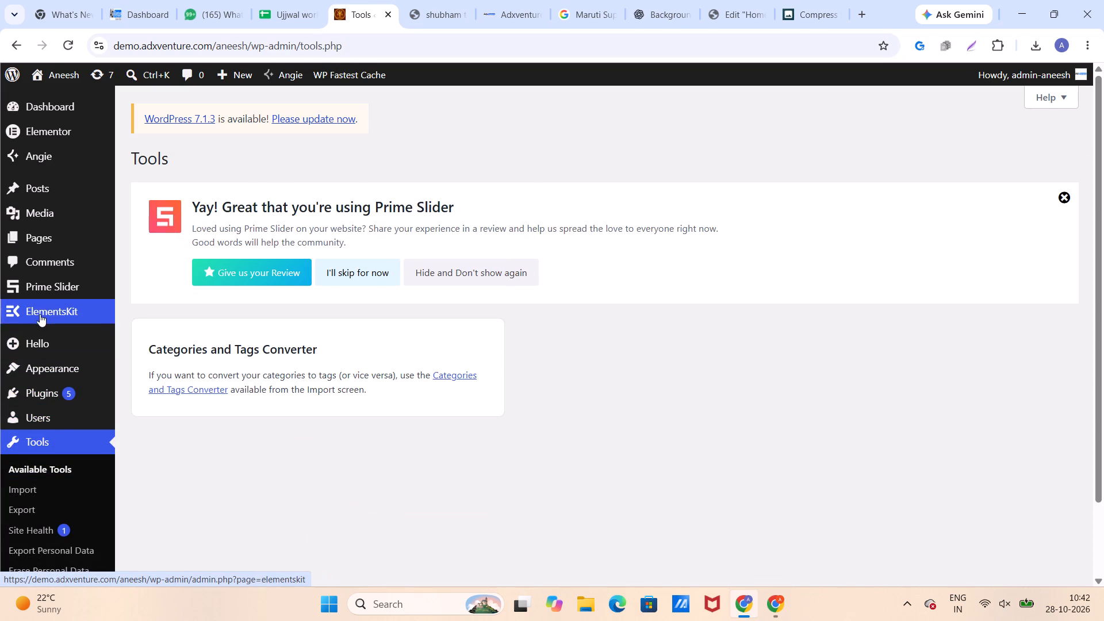
pyautogui.scroll(4, 39, 313)
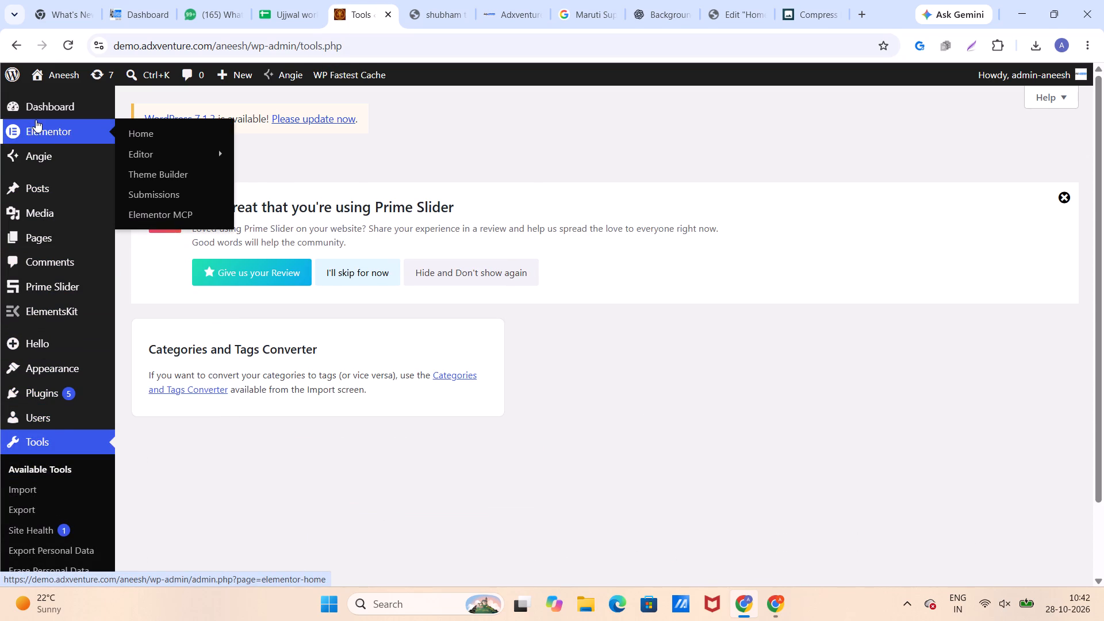
pyautogui.click(36, 120)
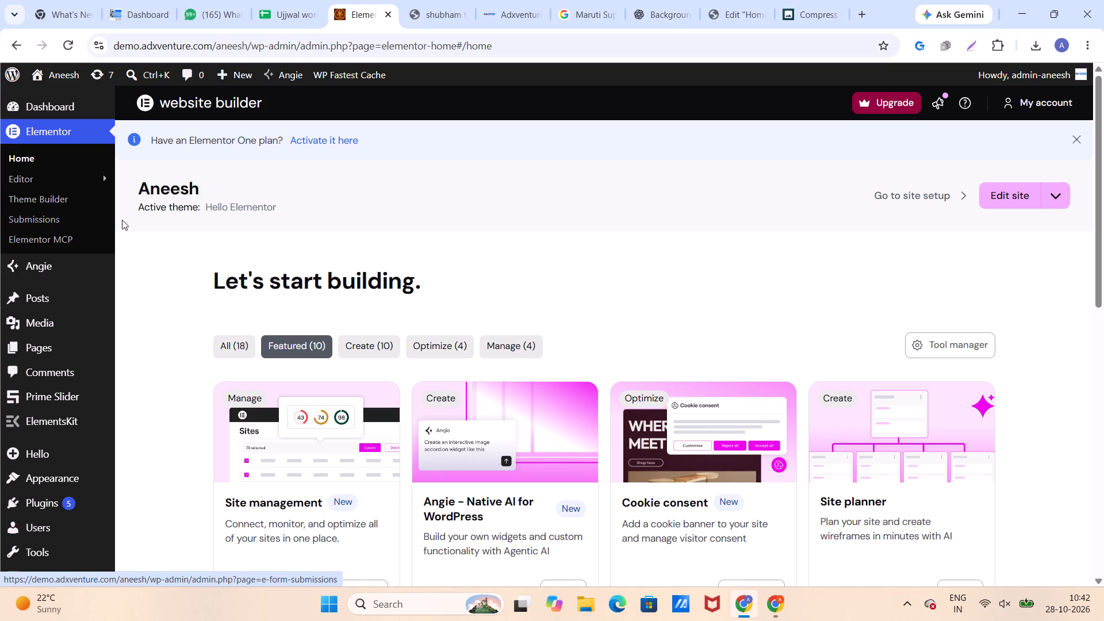
pyautogui.scroll(6, 11, 221)
pyautogui.click(22, 106)
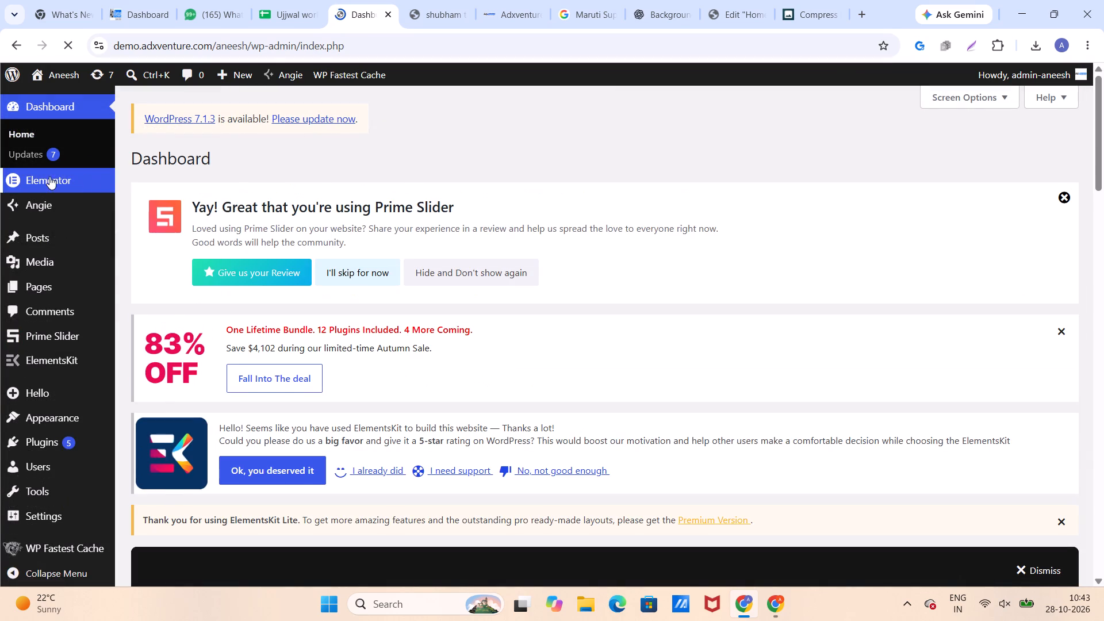
# Check the WordPress media library again for the uploaded super-carry image.
pyautogui.click(60, 261)
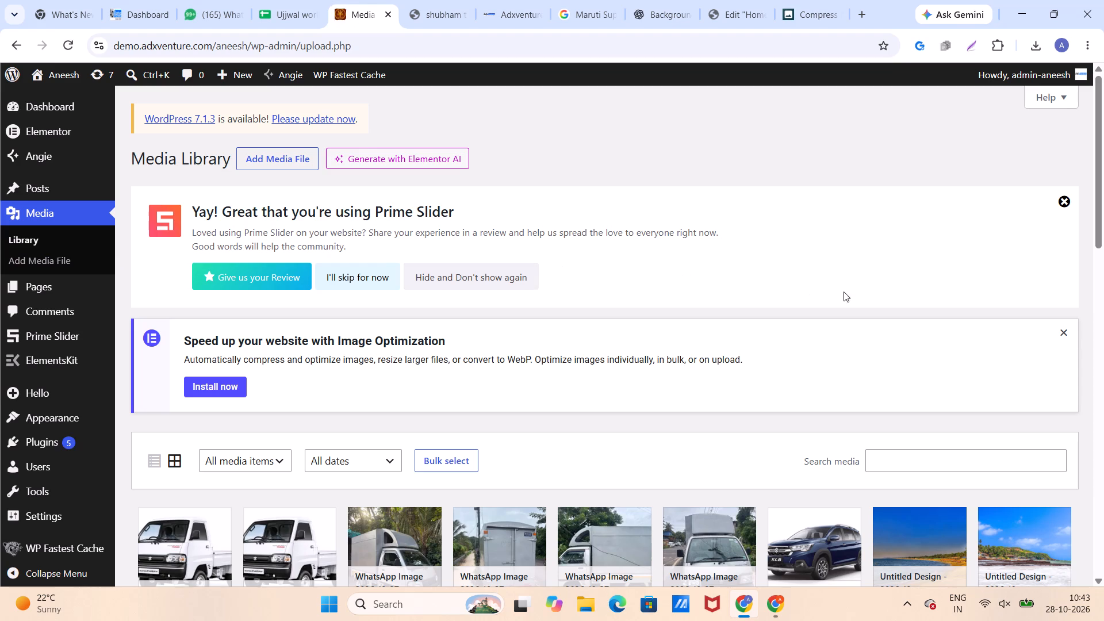
pyautogui.scroll(-4, 844, 293)
pyautogui.scroll(3, 844, 293)
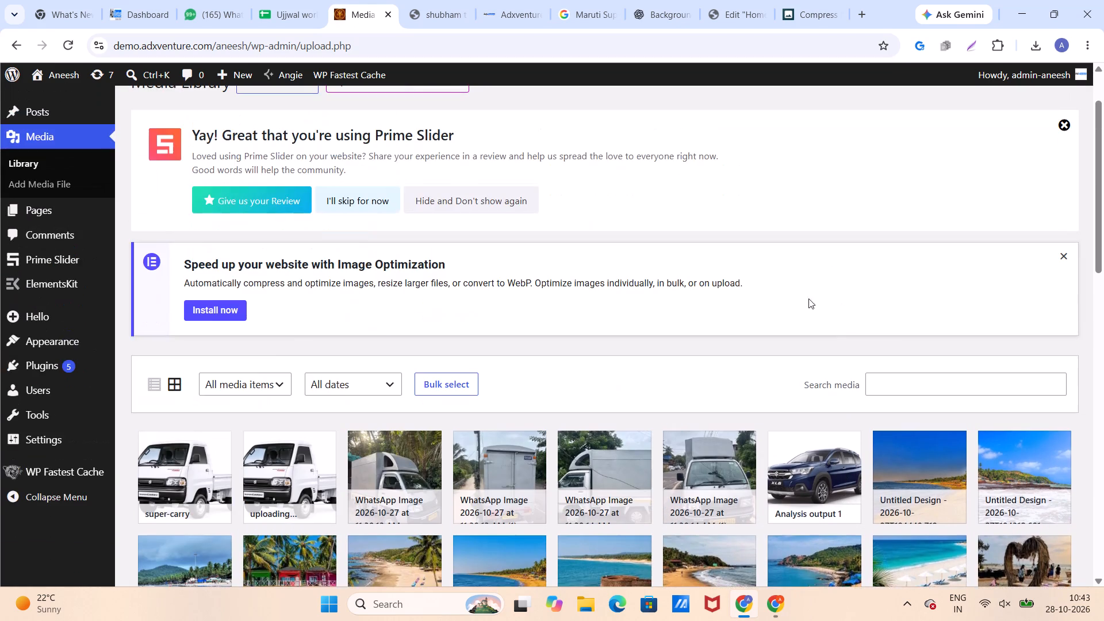
pyautogui.scroll(3, 17, 259)
# Find the shubham taxi service page on the last page of the WordPress pages list and open it in the Elementor editor.
pyautogui.click(45, 281)
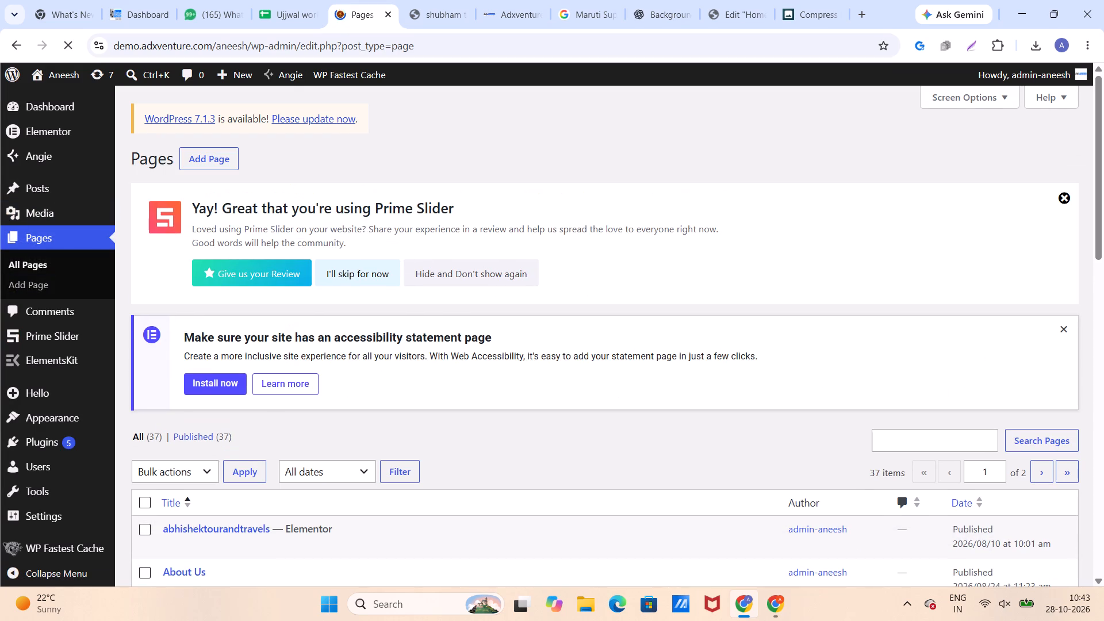
pyautogui.scroll(-18, 312, 355)
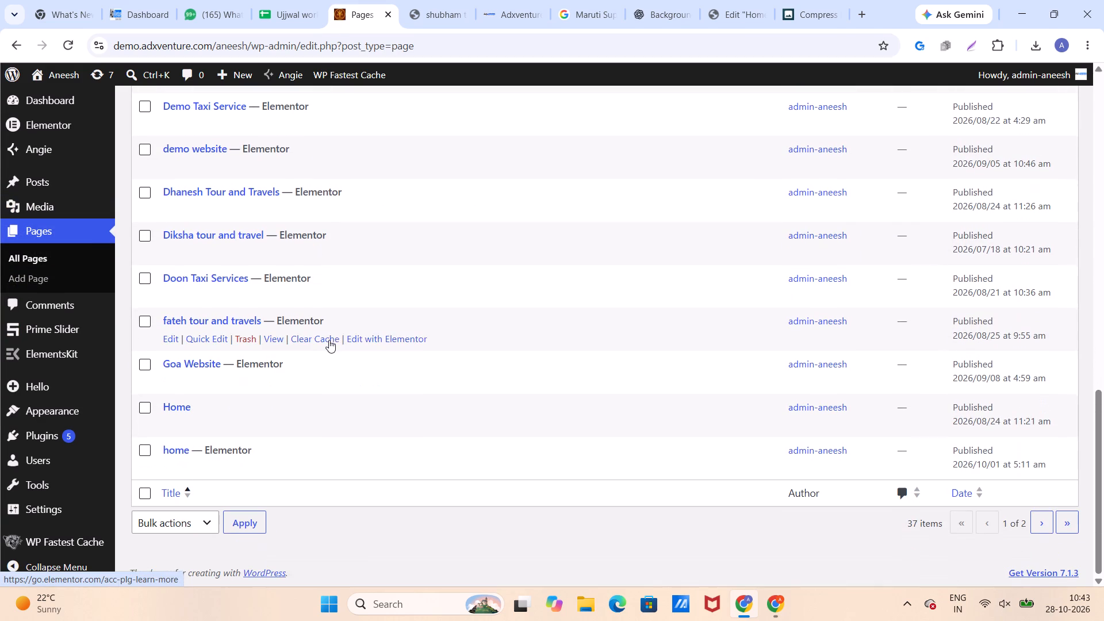
pyautogui.click(1072, 520)
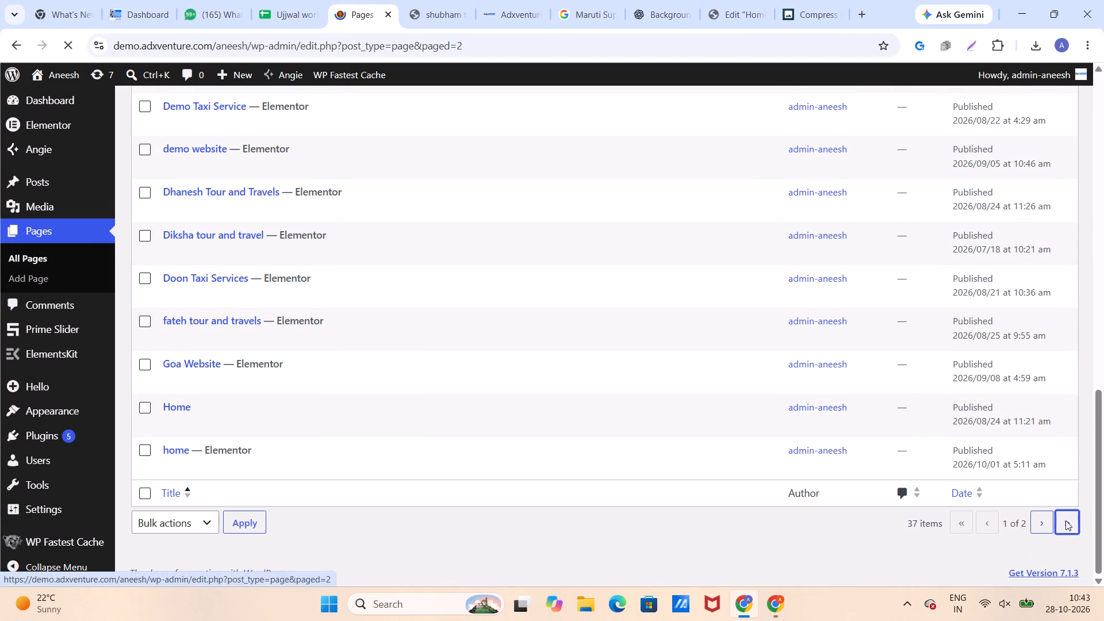
pyautogui.scroll(-6, 306, 402)
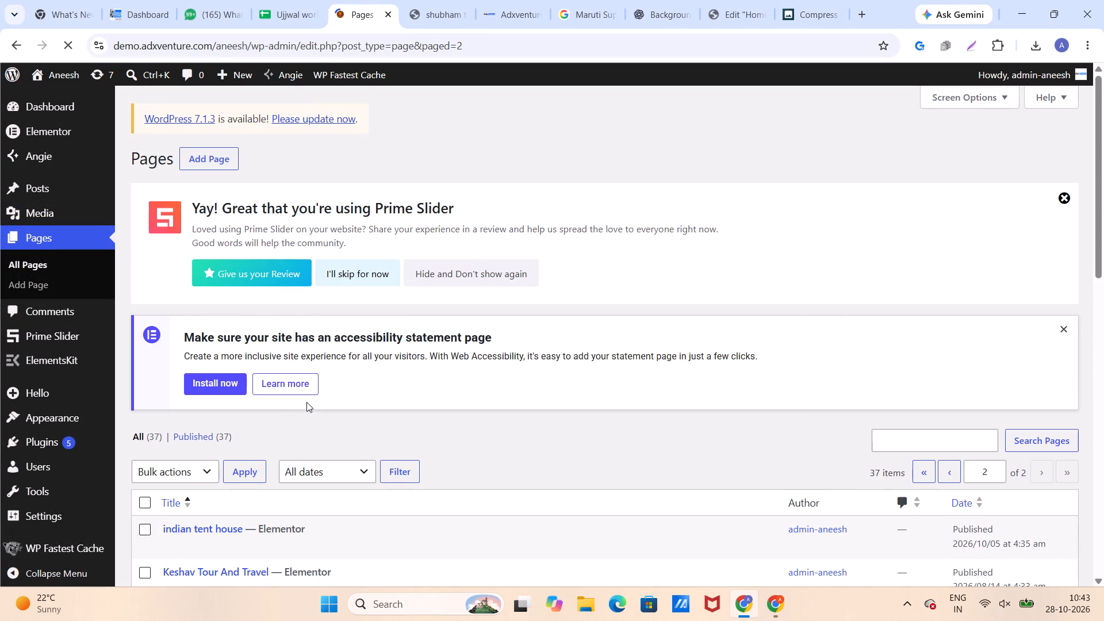
pyautogui.scroll(-9, 304, 404)
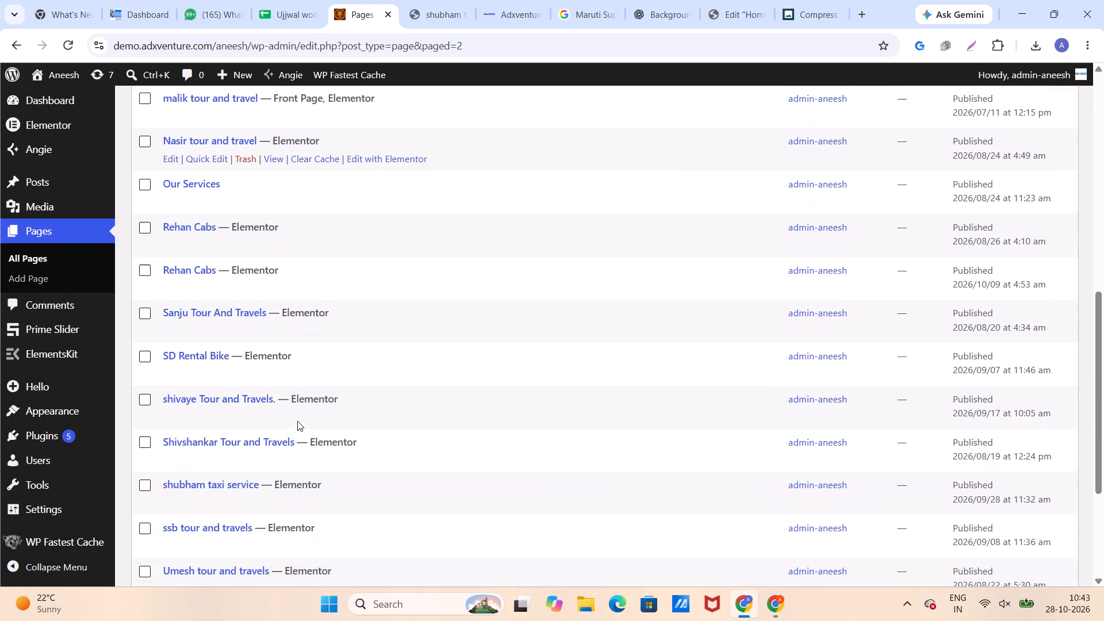
pyautogui.scroll(-2, 297, 421)
pyautogui.click(378, 342)
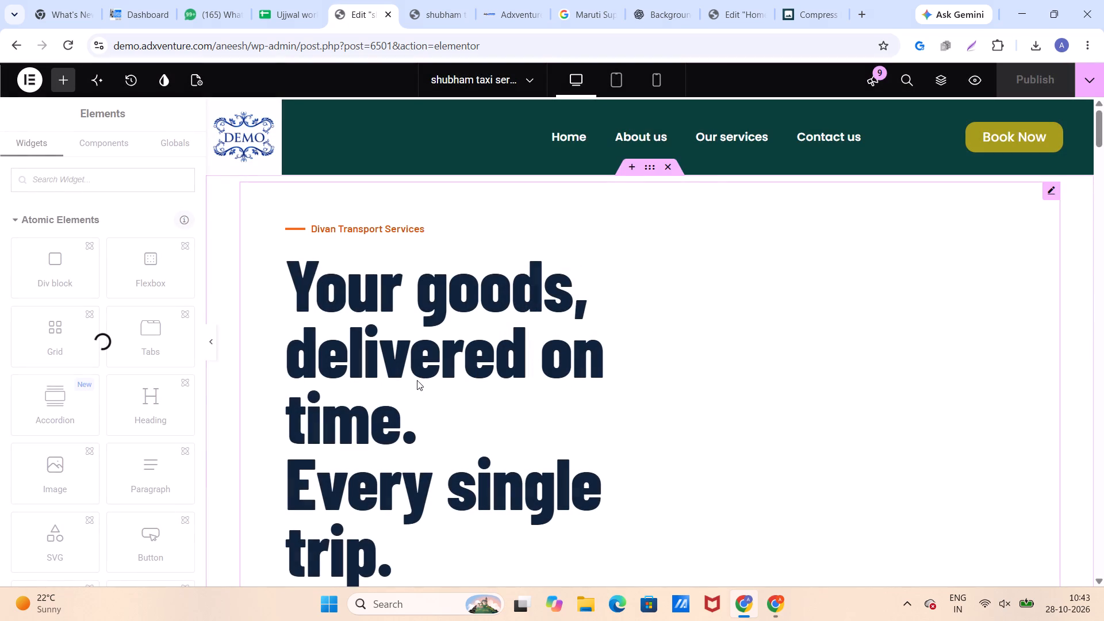
# Select the hero's HTML widget and look through its code and advanced settings for a place to set the image.
pyautogui.scroll(-6, 415, 380)
pyautogui.scroll(9, 411, 382)
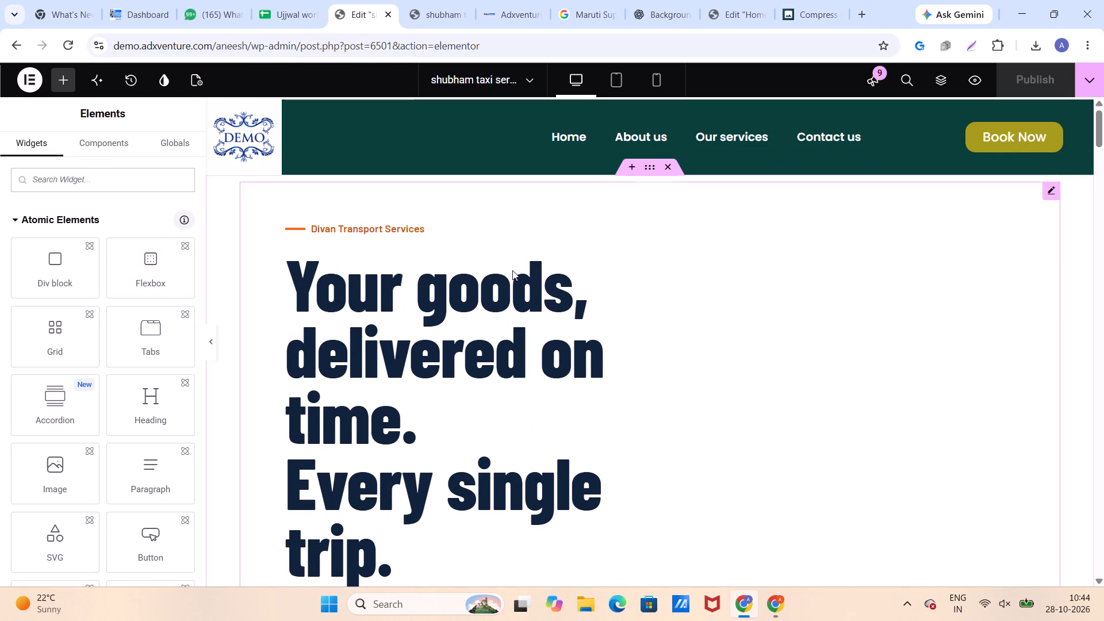
pyautogui.click(515, 246)
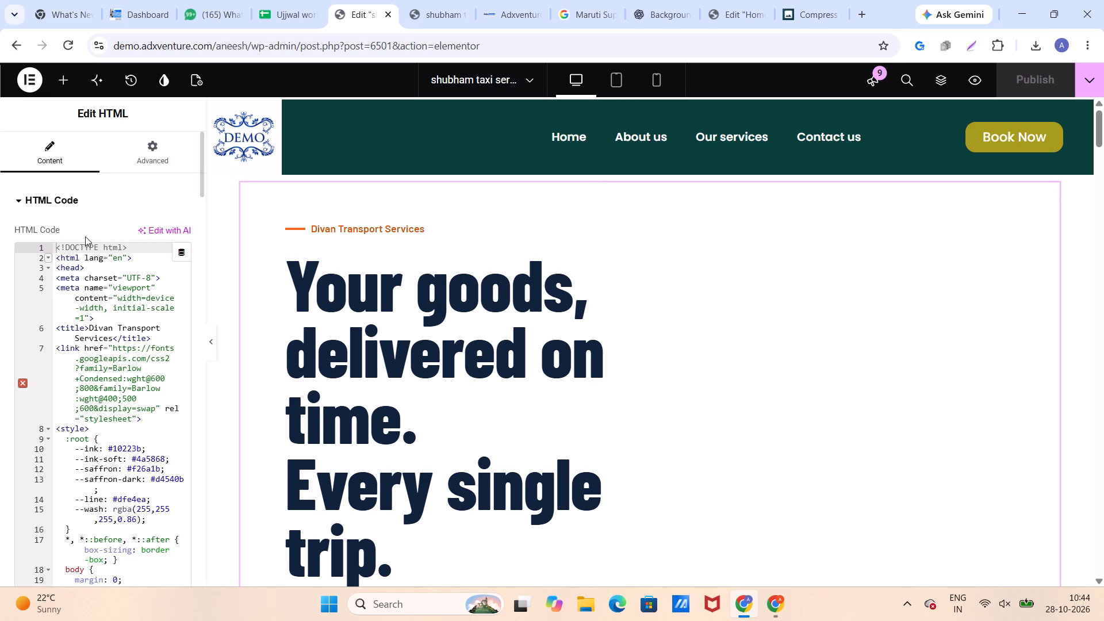
pyautogui.click(158, 156)
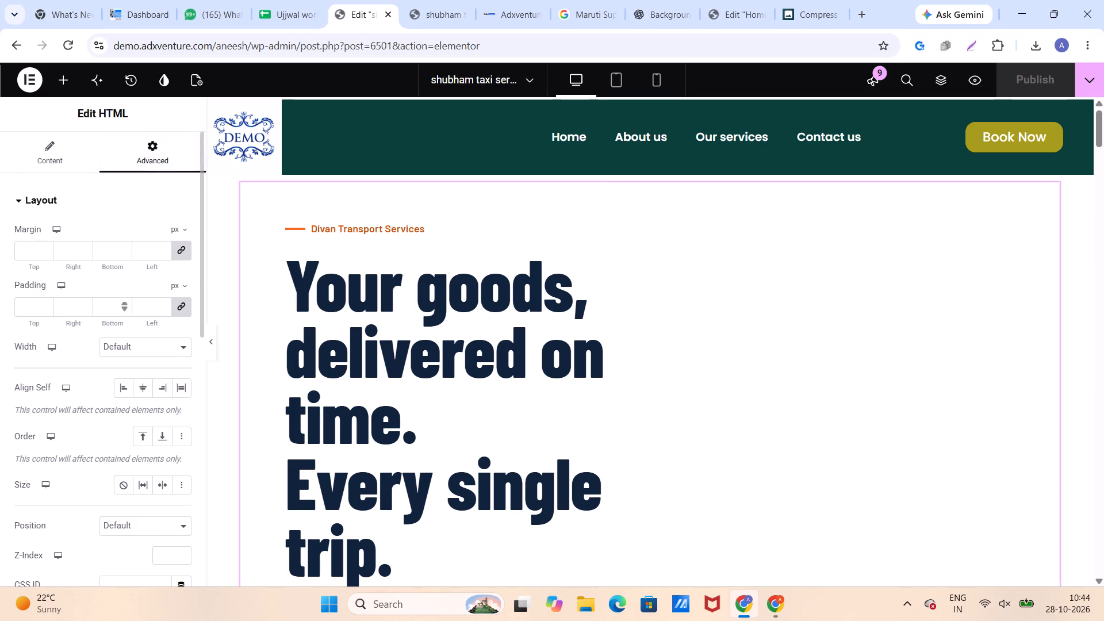
pyautogui.scroll(-8, 100, 319)
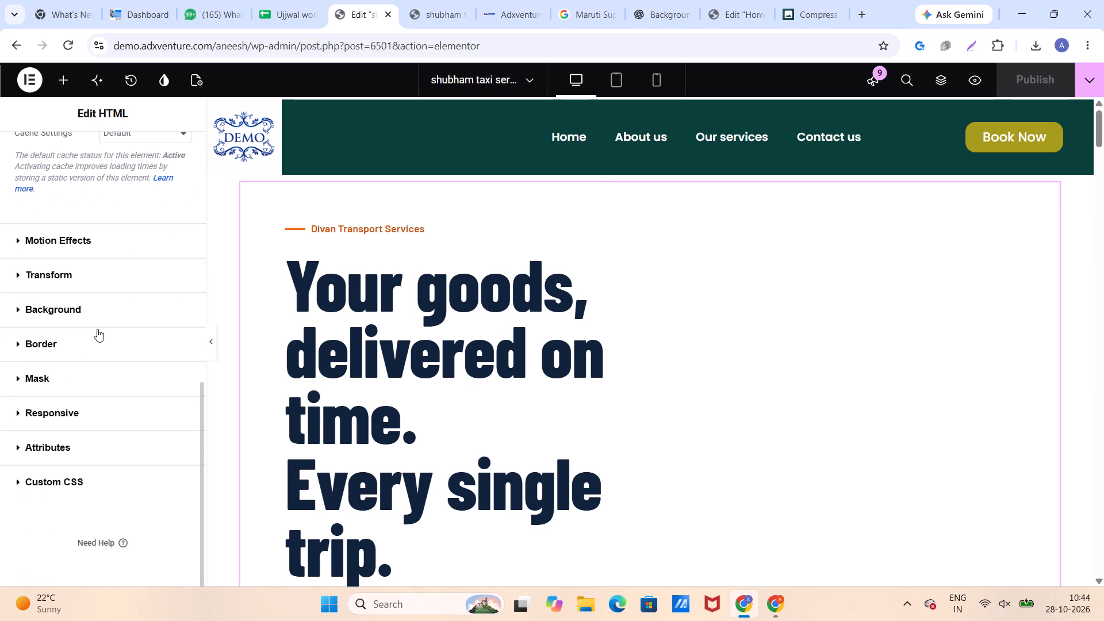
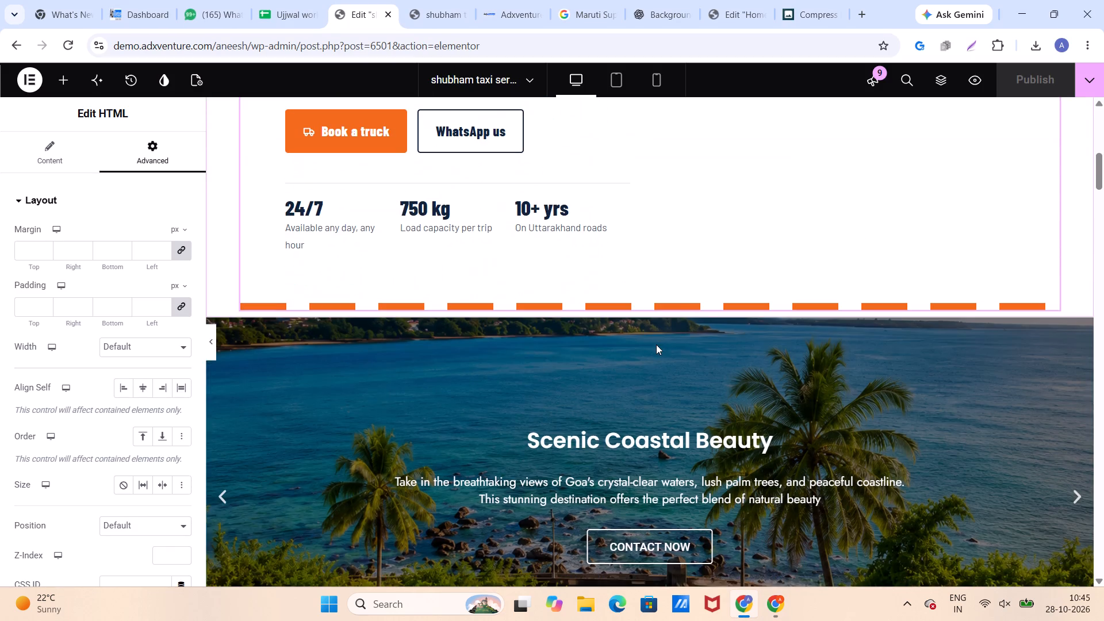
# Examine the goods-delivery hero section, its empty image area and the slider and About Us sections below it.
pyautogui.scroll(3, 656, 344)
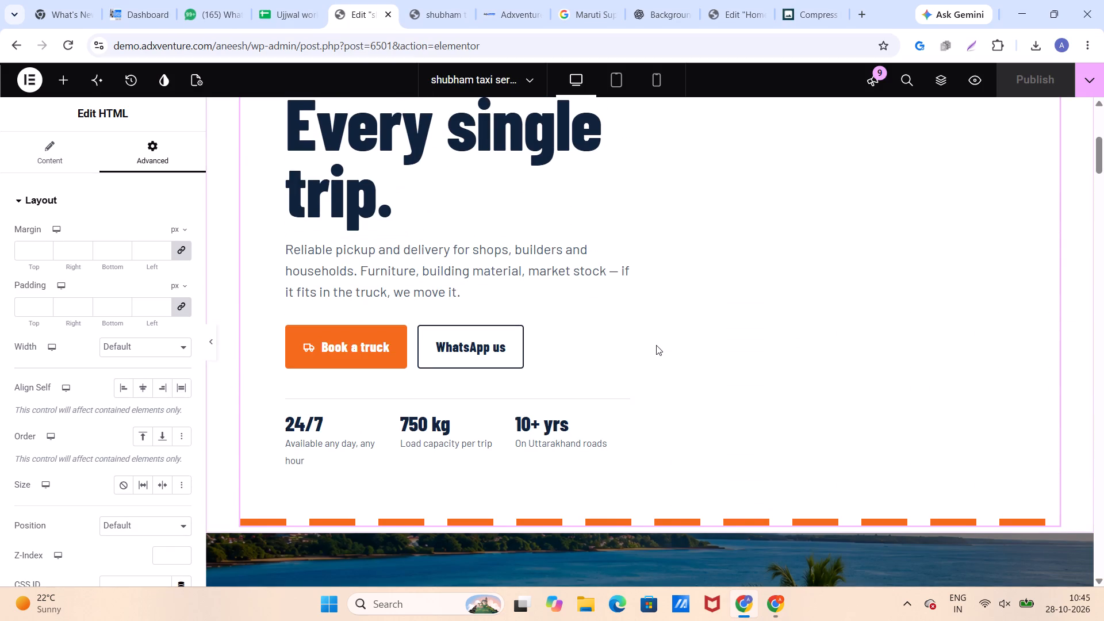
pyautogui.scroll(4, 656, 345)
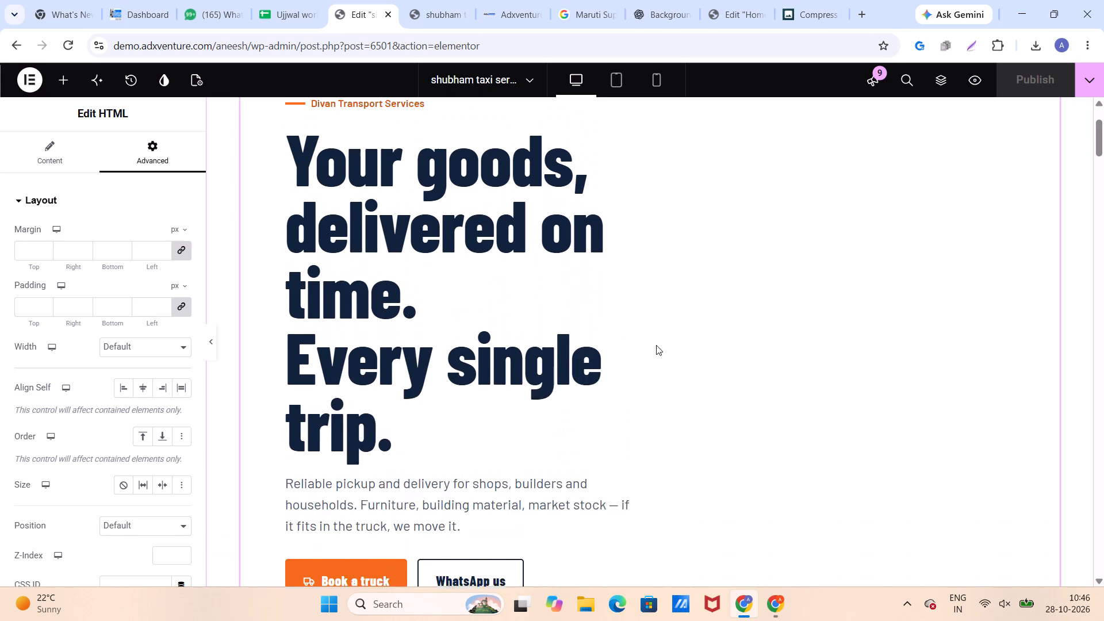
pyautogui.scroll(2, 656, 345)
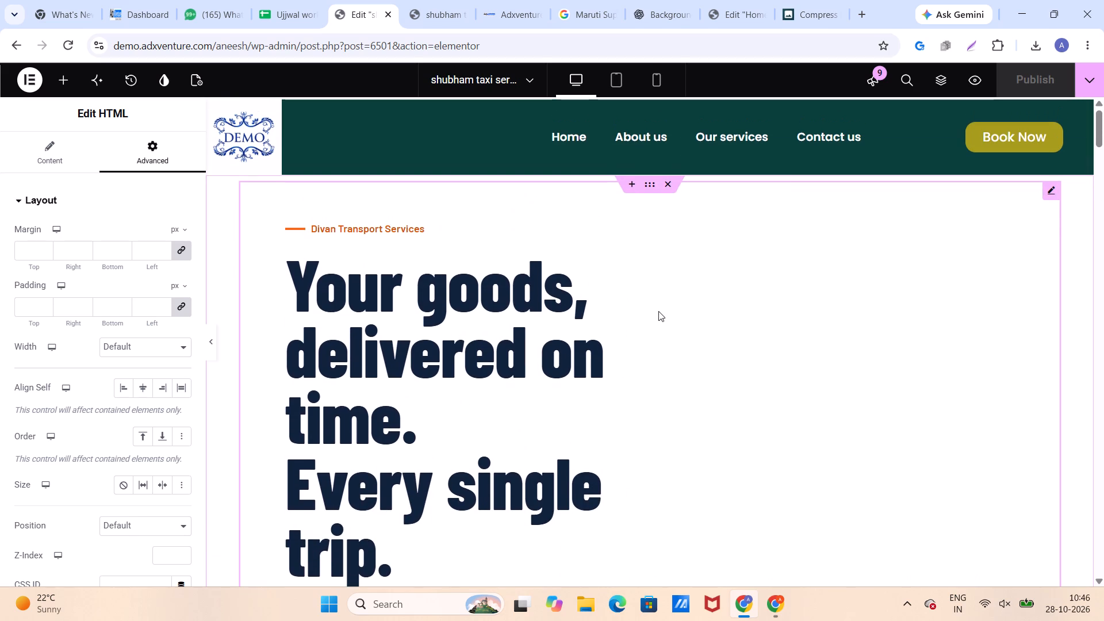
pyautogui.scroll(-1, 652, 321)
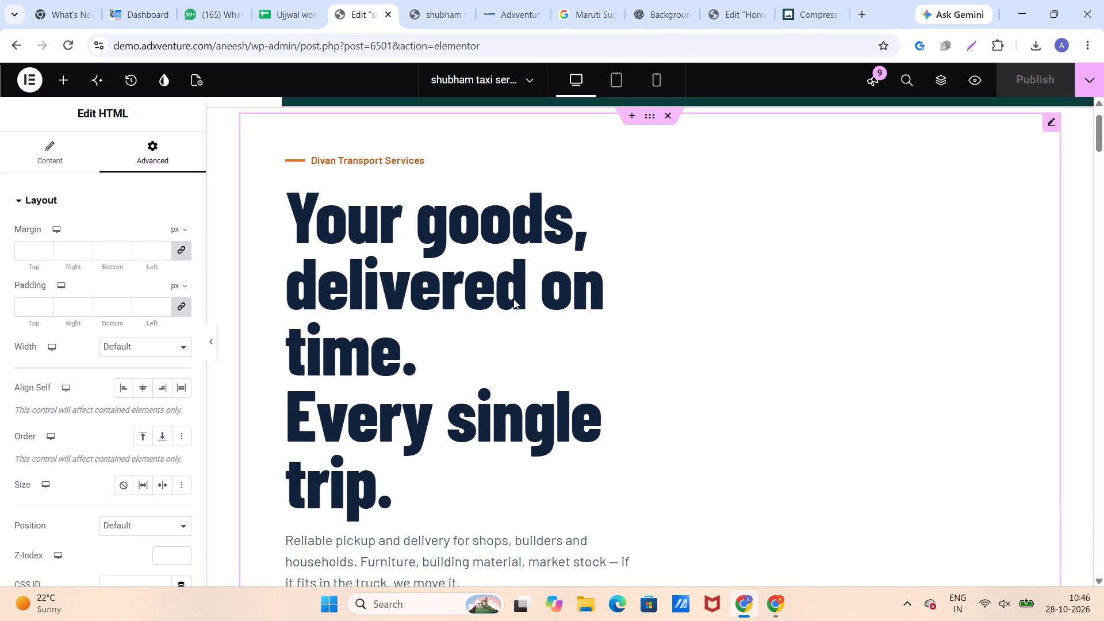
pyautogui.click(513, 299)
pyautogui.scroll(-6, 601, 315)
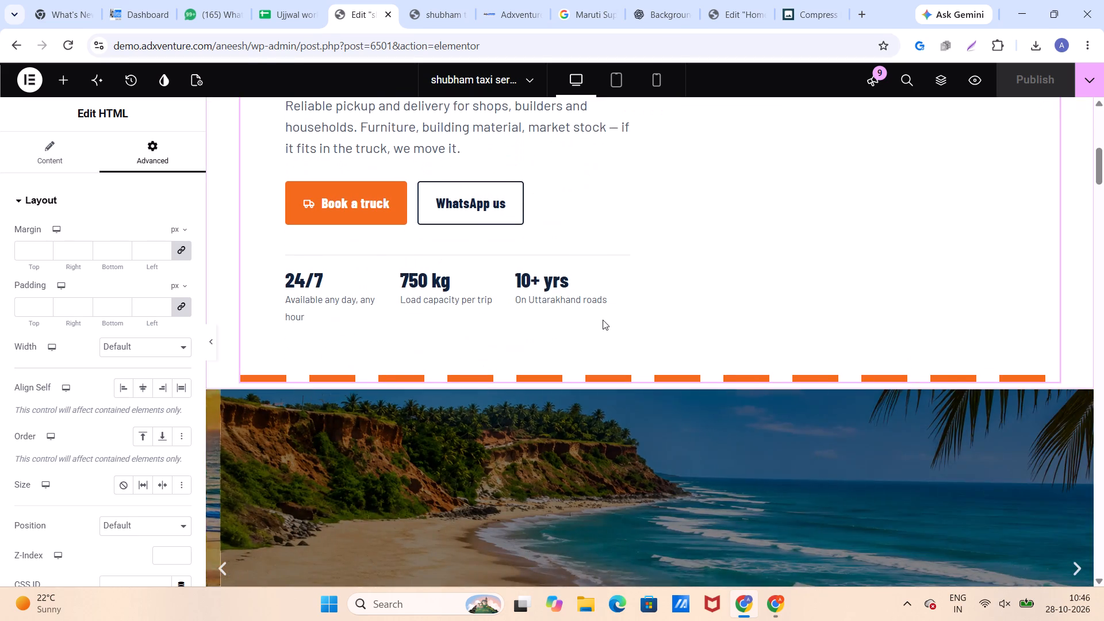
pyautogui.scroll(3, 603, 320)
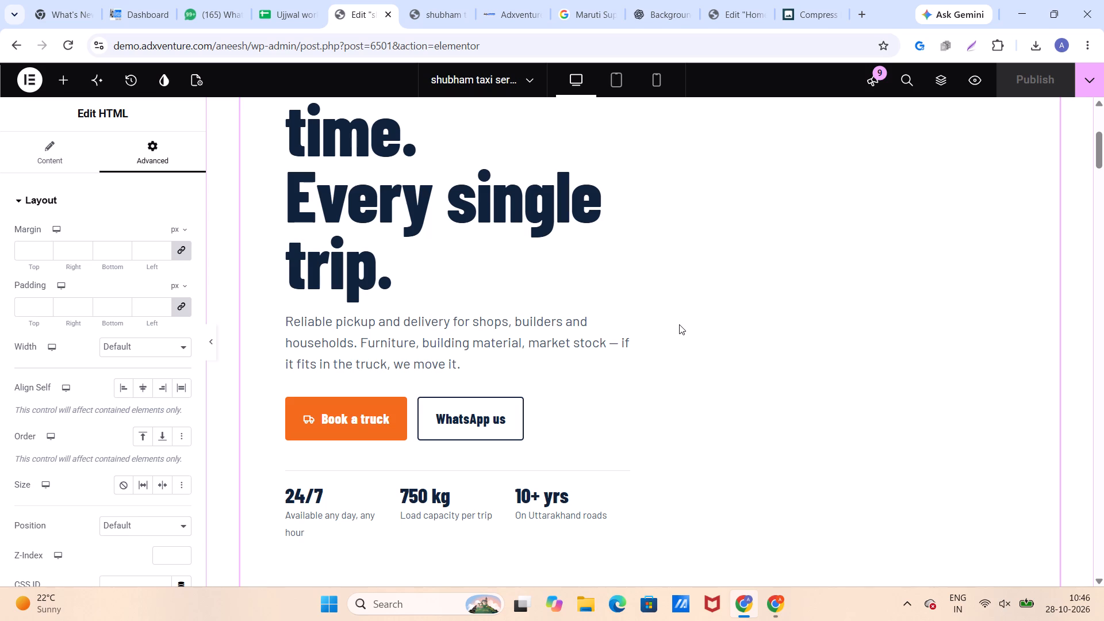
pyautogui.scroll(-3, 679, 324)
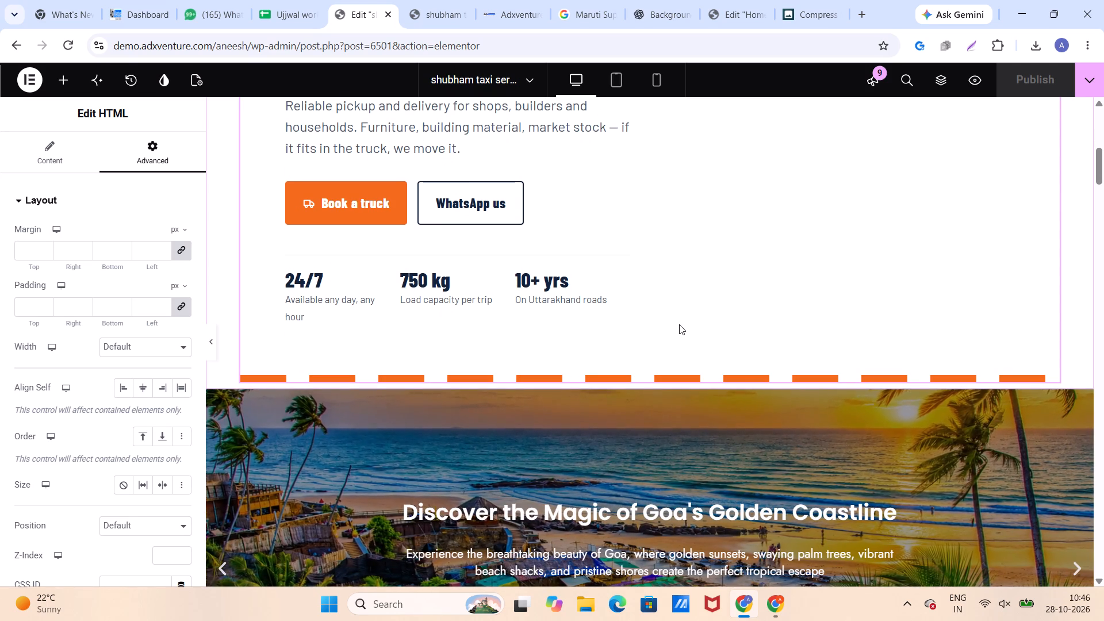
pyautogui.scroll(-5, 679, 324)
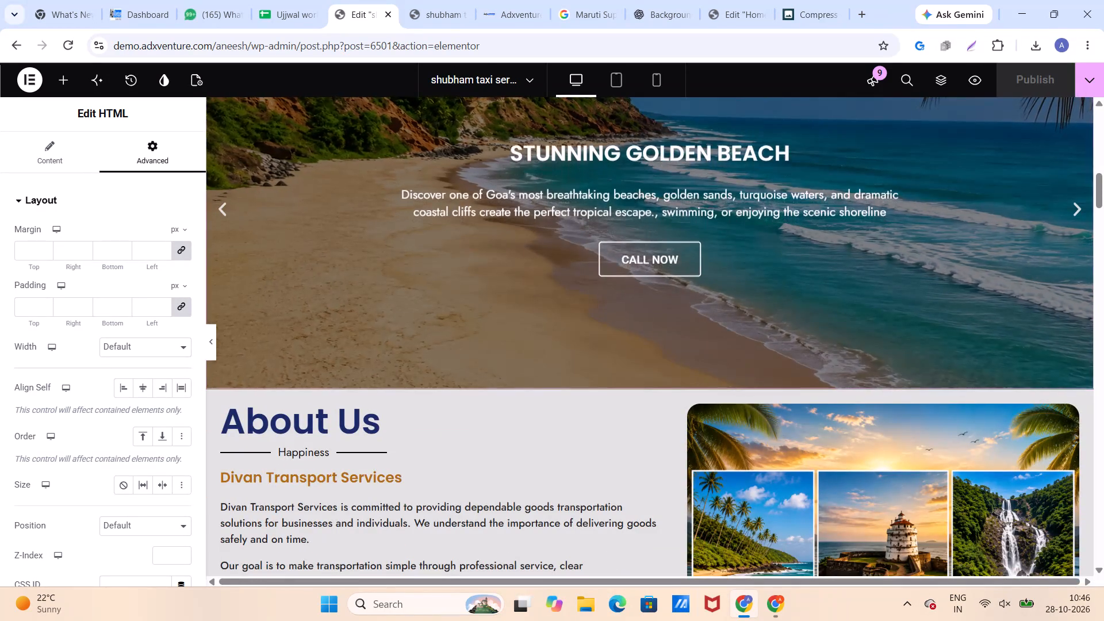
pyautogui.scroll(7, 679, 324)
pyautogui.scroll(-1, 679, 324)
pyautogui.scroll(5, 679, 324)
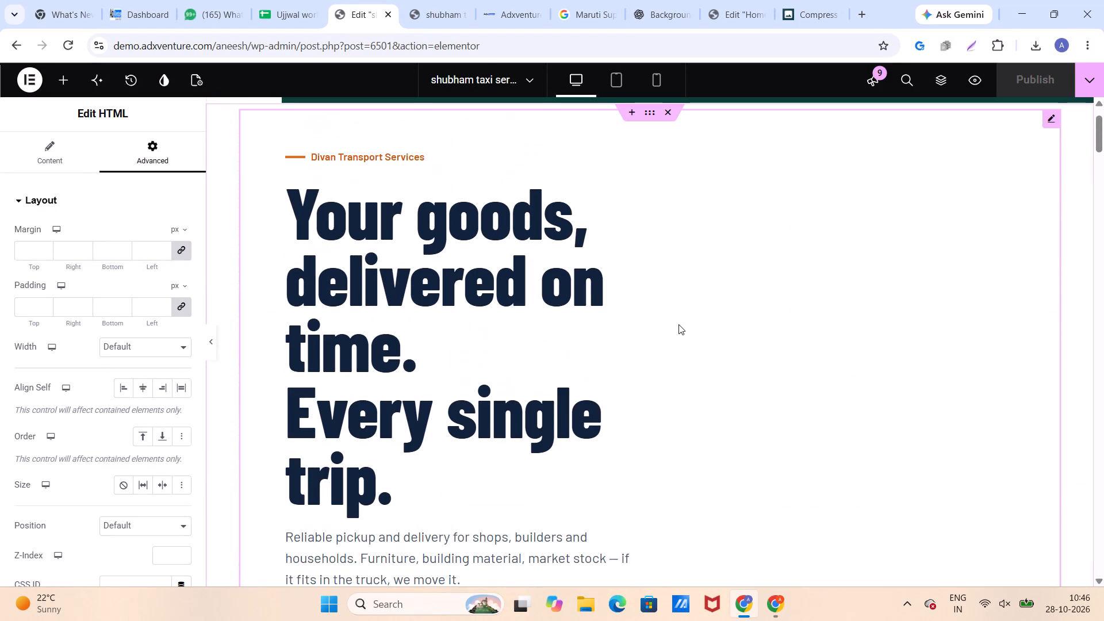
pyautogui.scroll(-6, 678, 325)
pyautogui.scroll(7, 678, 327)
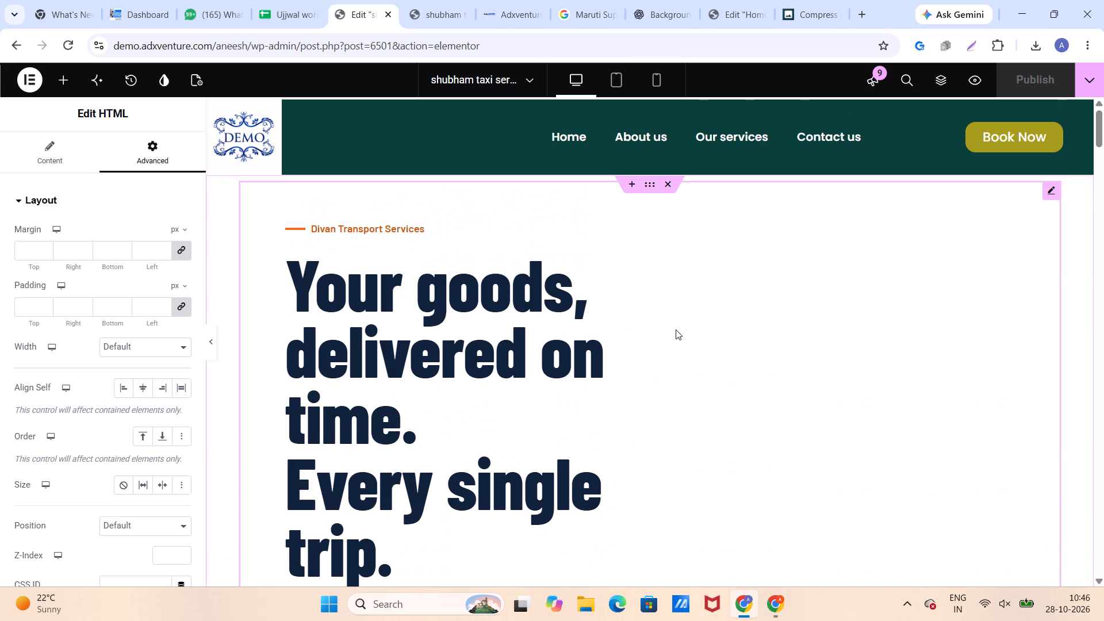
# Preview the shubham taxi service page and check how the hero section and its image area display.
pyautogui.click(976, 84)
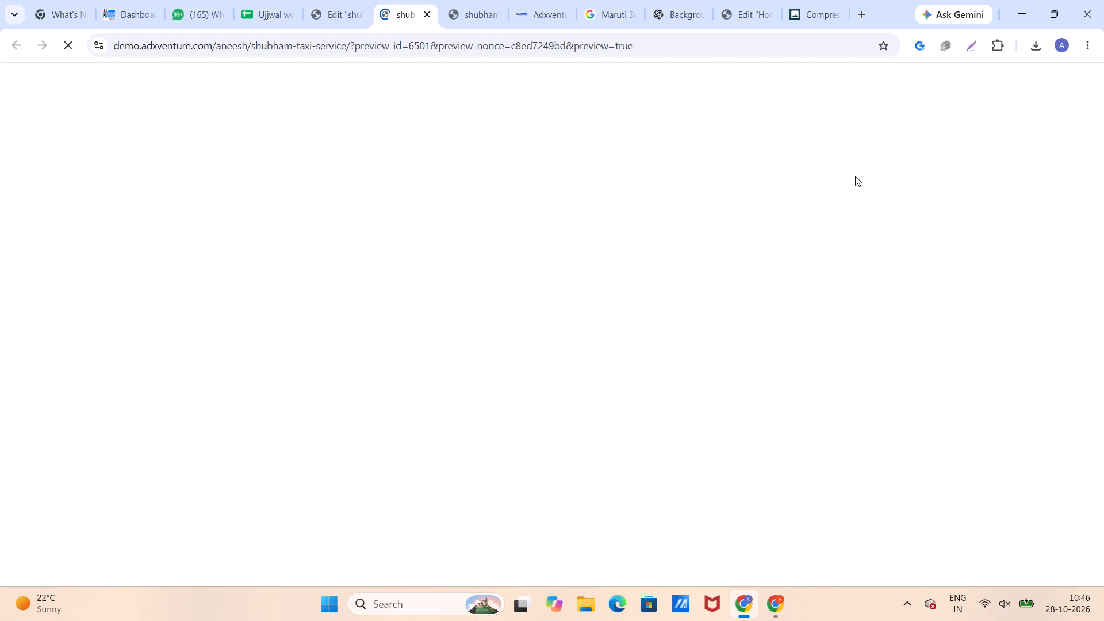
pyautogui.scroll(-5, 714, 320)
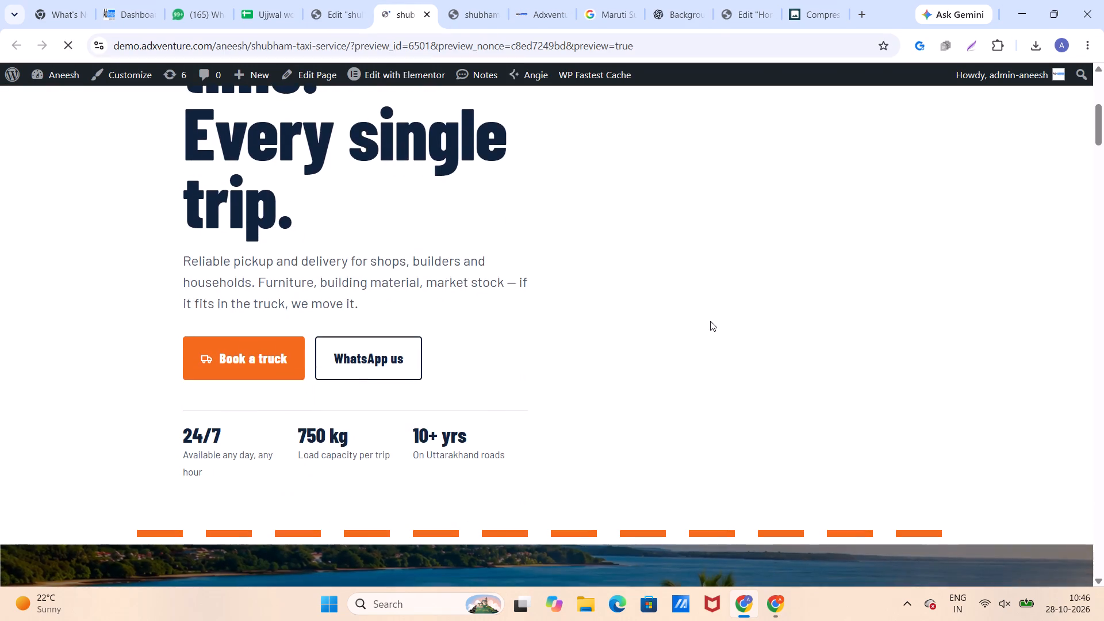
pyautogui.scroll(-5, 710, 321)
pyautogui.scroll(10, 710, 321)
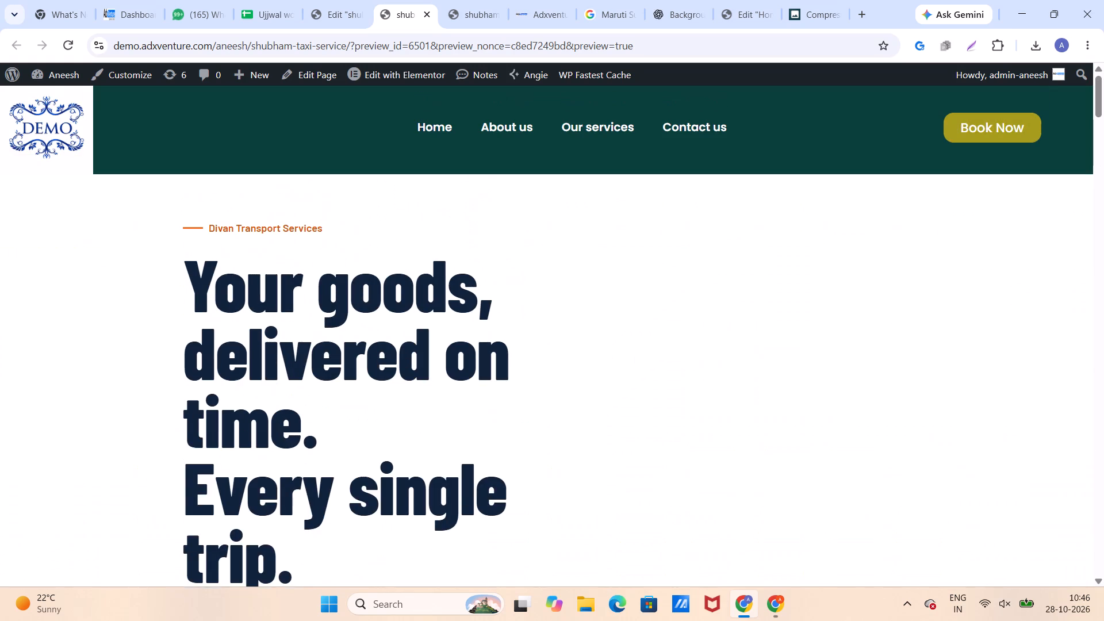